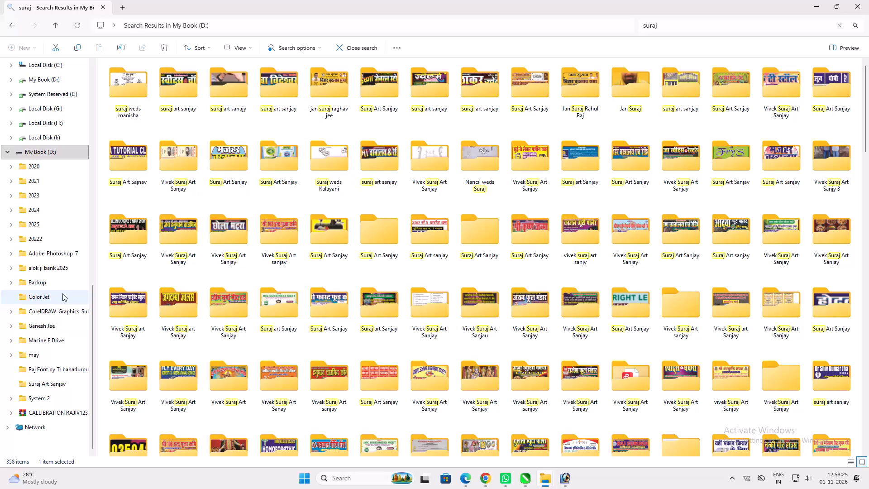
Open folder 23 inside the 2026 october folder on Local Disk (H:).
scroll(73, 360, down, 1)
click(46, 138)
click(45, 125)
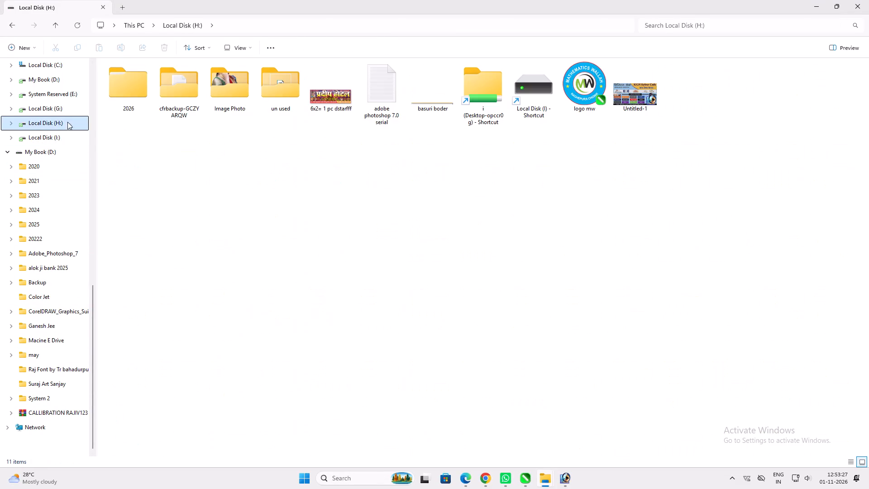
double_click(134, 91)
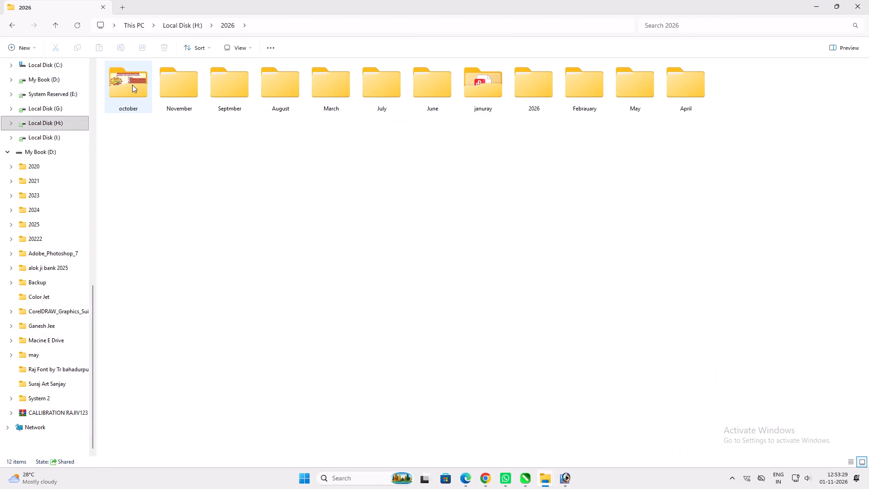
double_click(132, 85)
click(132, 85)
text(23)
key(Return)
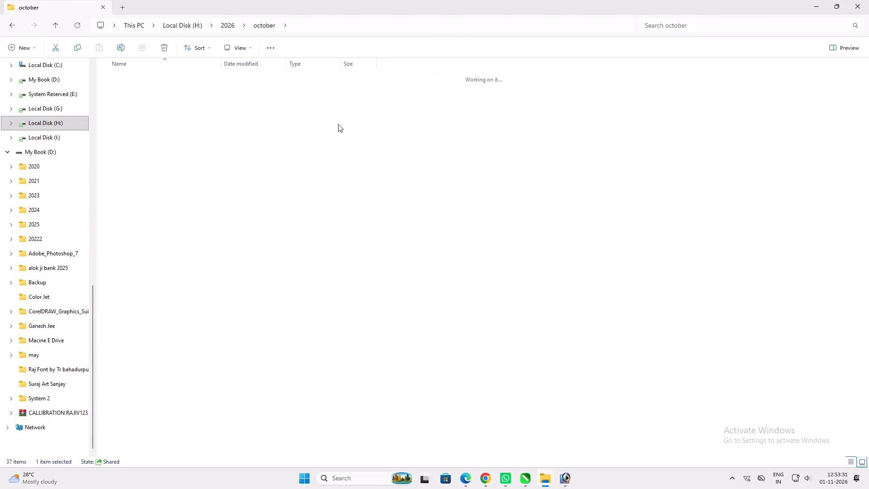
Open Vivek Drug agency 8x2.5= 1 pc dtr.tif in Photoshop, maximise its window and fit the banner to the screen.
drag(444, 101, 563, 484)
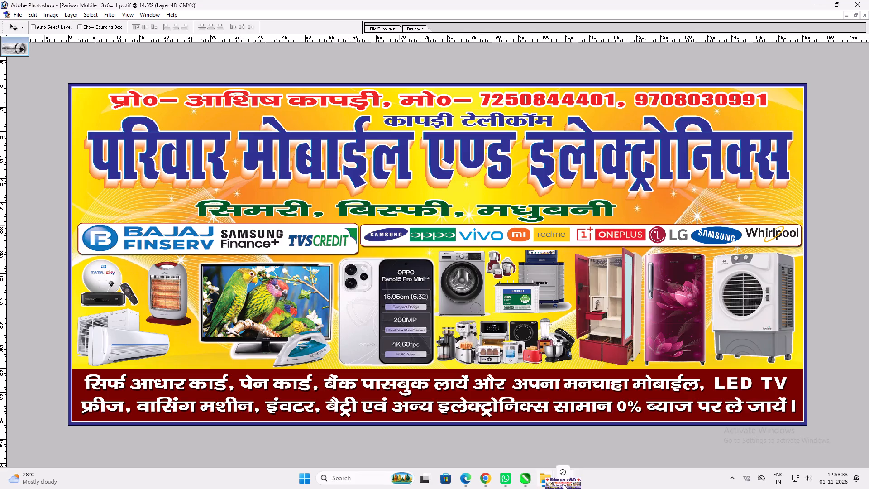
drag(563, 484, 526, 278)
key(v)
double_click(411, 58)
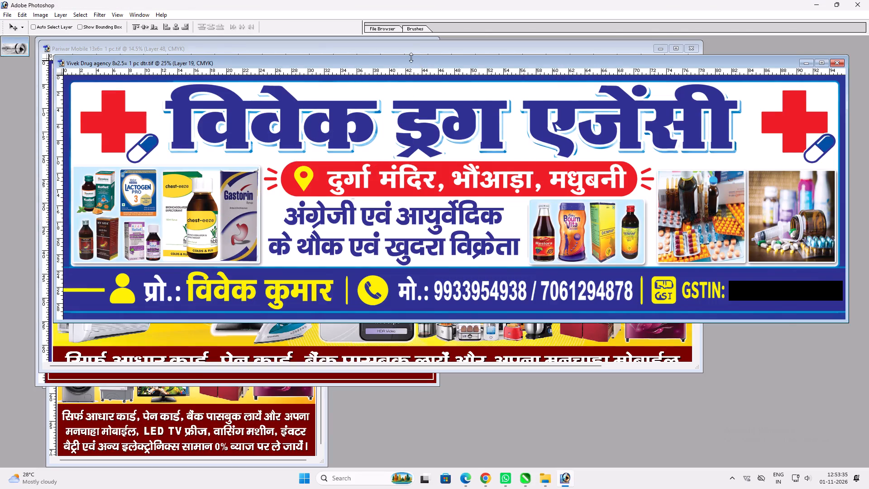
double_click(409, 64)
key(v)
key(v)
key(ctrl+0)
text(vv)
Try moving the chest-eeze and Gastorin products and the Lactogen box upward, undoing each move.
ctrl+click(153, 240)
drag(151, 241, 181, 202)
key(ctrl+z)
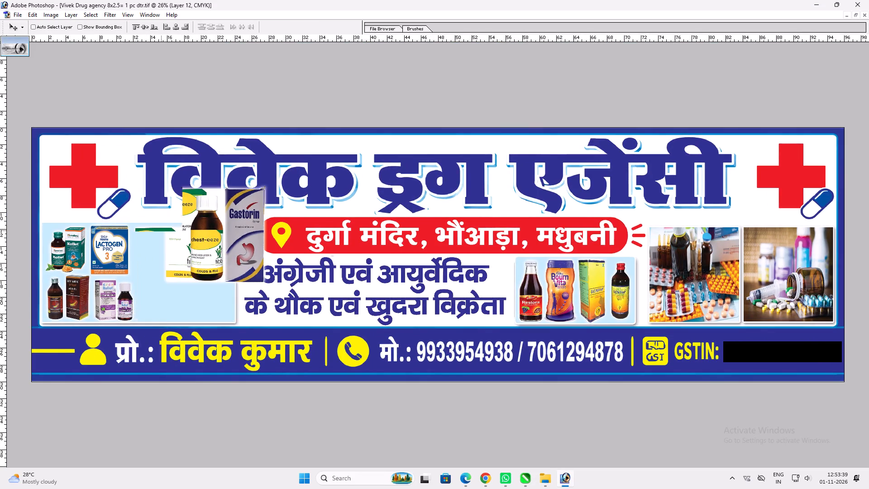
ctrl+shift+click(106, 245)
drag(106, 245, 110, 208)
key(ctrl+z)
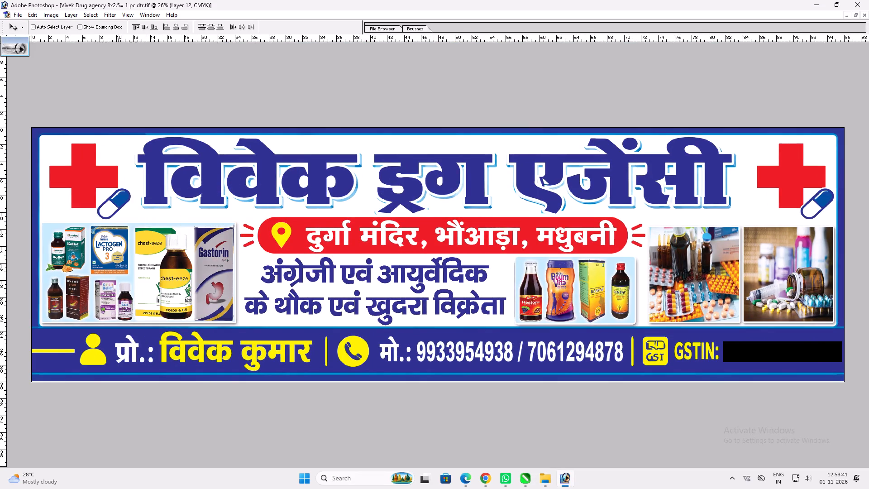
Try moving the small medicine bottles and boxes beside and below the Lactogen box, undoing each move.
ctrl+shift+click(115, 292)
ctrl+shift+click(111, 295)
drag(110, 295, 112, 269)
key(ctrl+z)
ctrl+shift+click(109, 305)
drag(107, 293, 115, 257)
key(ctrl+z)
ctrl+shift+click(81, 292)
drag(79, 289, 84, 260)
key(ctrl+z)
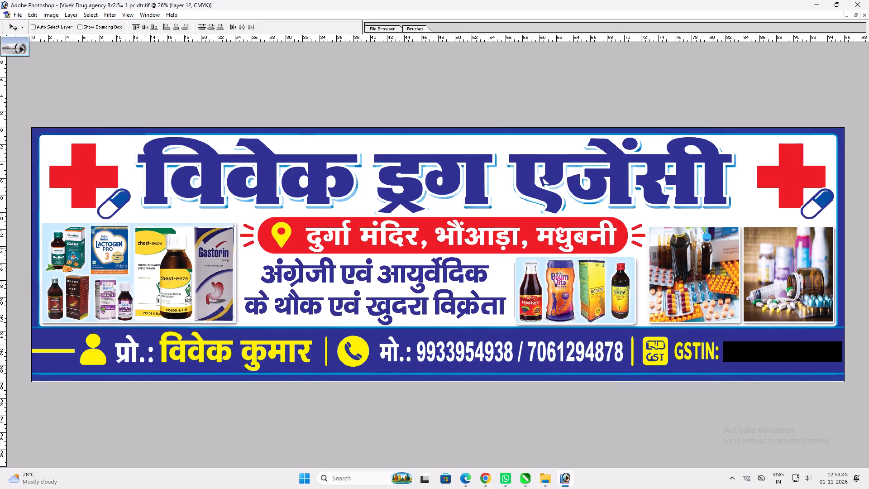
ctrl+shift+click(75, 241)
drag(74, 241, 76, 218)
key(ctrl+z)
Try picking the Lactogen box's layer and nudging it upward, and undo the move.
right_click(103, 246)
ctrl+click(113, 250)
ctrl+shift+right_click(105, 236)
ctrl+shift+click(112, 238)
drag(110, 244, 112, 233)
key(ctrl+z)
Merge the chest-eeze product layer down and delete the medicine images around the Lactogen box in the pale-blue panel.
ctrl+click(145, 266)
drag(146, 265, 177, 275)
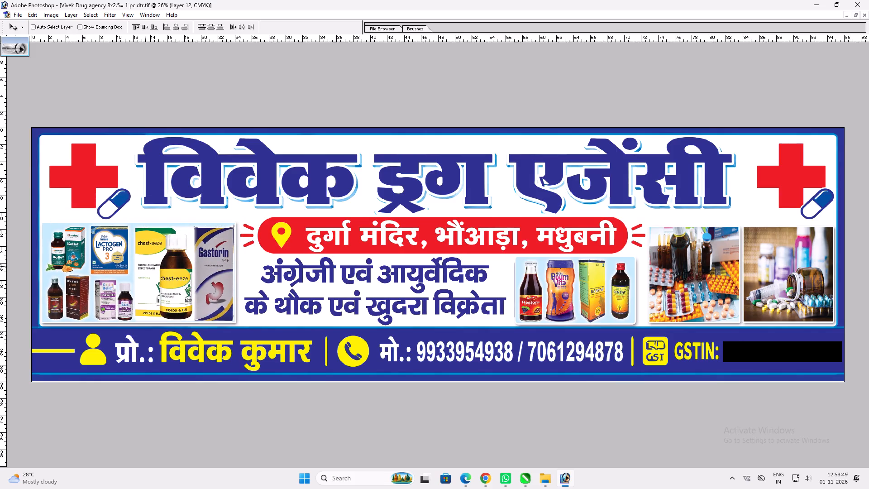
drag(177, 275, 180, 276)
key(ctrl+e)
key(alt+l)
key(alt+l)
key(alt+l)
text(vv)
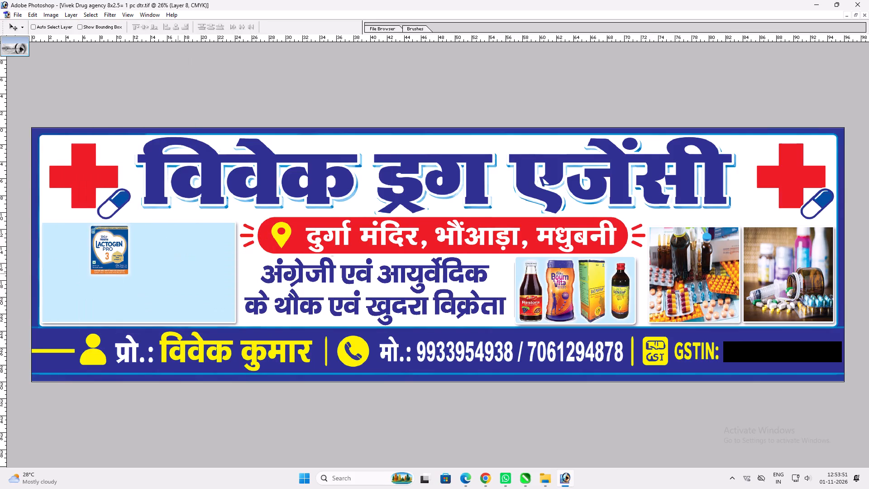
Move the Lactogen box into the upper-left corner of its pale-blue panel.
ctrl+click(107, 245)
drag(105, 245, 61, 244)
key(v)
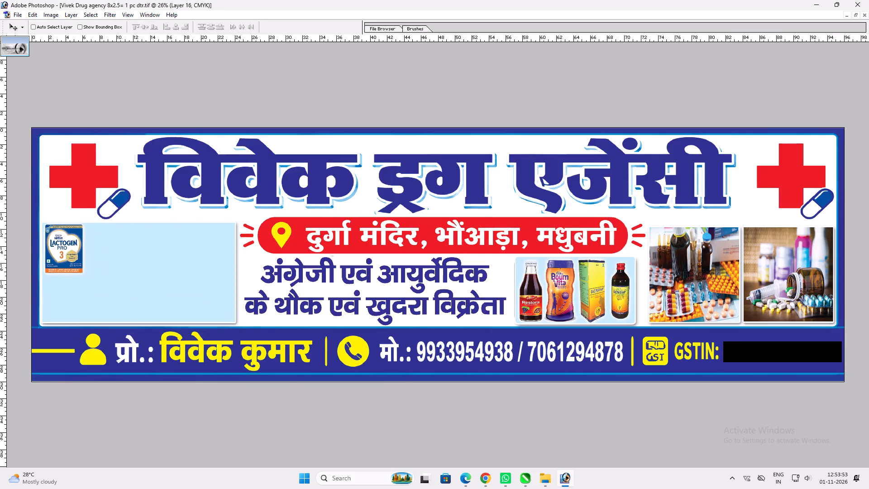
Delete the yellow medicine box and the small brown bottle next to the Bournvita jar.
ctrl+click(624, 292)
key(alt+l)
key(alt+l)
key(alt+l)
text(vv)
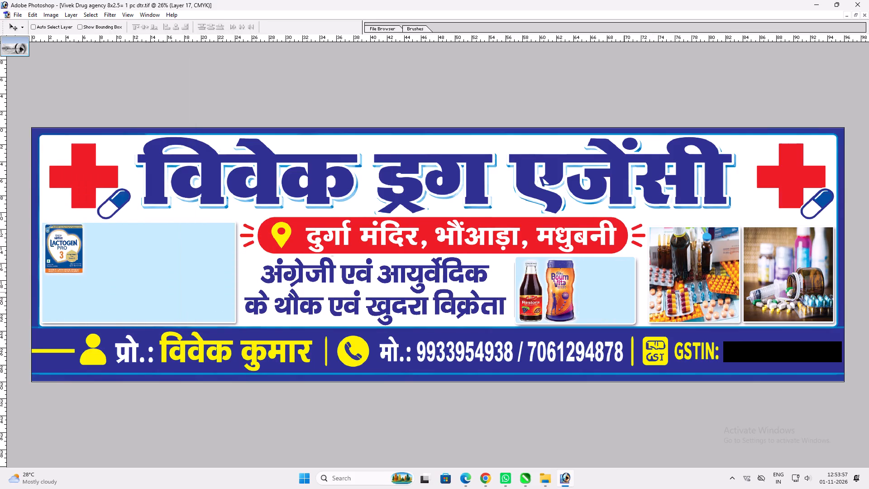
Select the medicine bottles and pills photo beside the Bournvita panel and merge its layer down.
ctrl+click(699, 256)
drag(699, 256, 691, 233)
key(ctrl+z)
key(ctrl+e)
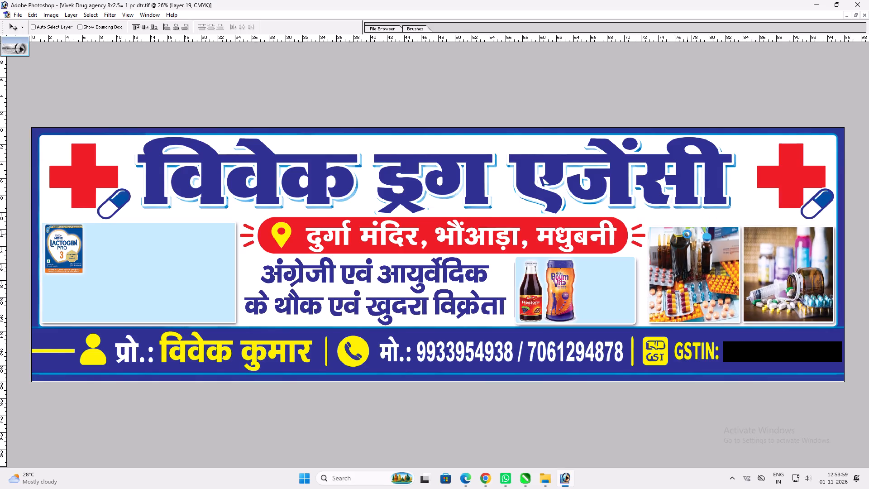
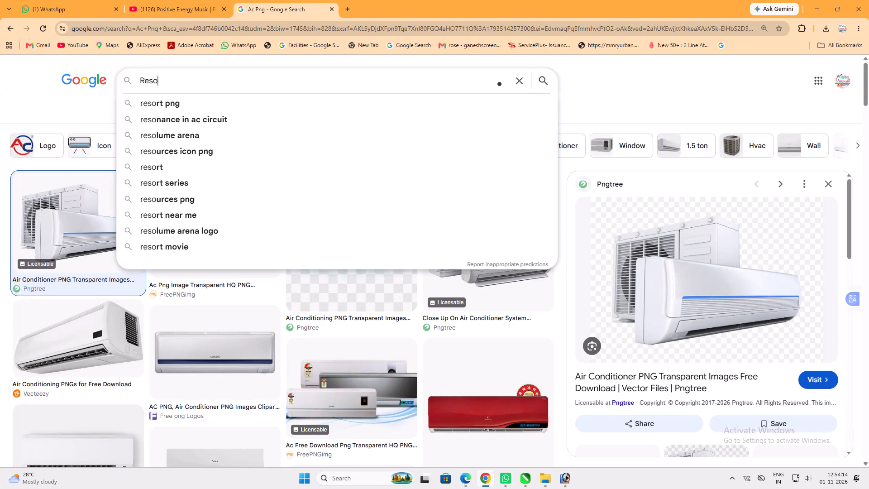
Search Google Images for Aristo Zyme and switch to the suggested spelling Aristozyme.
key(ctrl+a)
text(A Res)
key(BackSpace)
key(BackSpace)
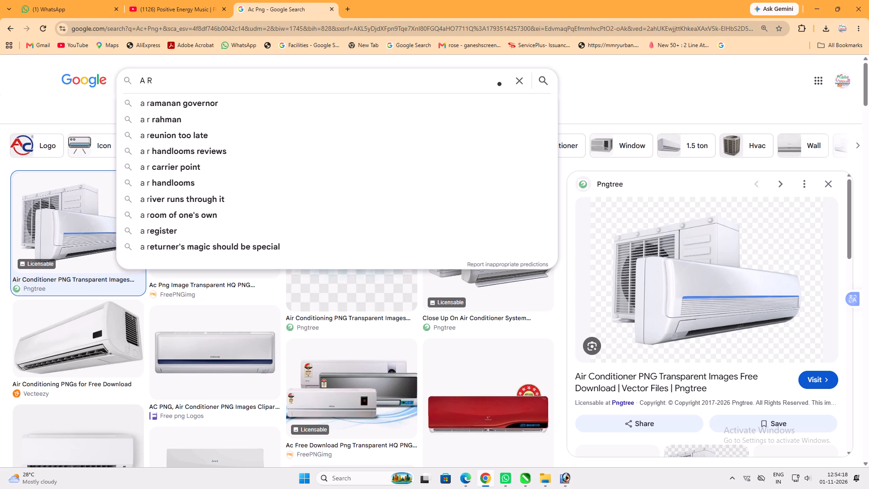
key(BackSpace)
key(BackSpace)
key(r)
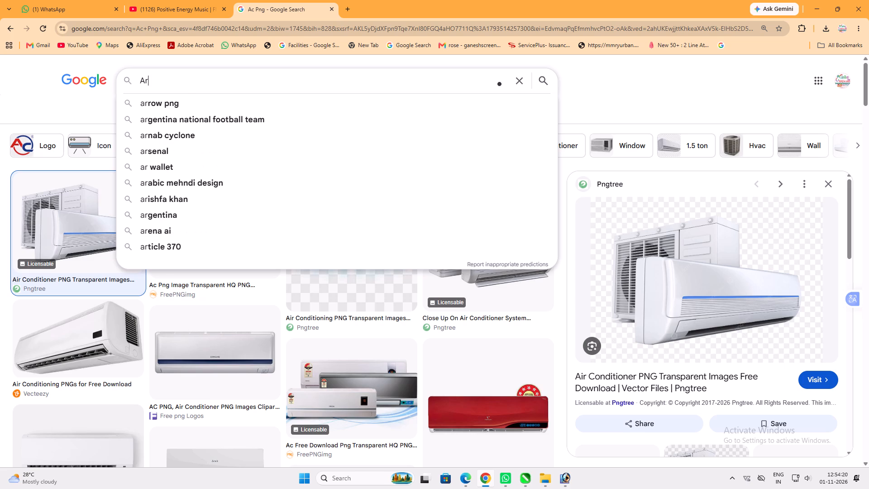
key(i)
text(sto)
key(space)
text(Zyme)
key(Return)
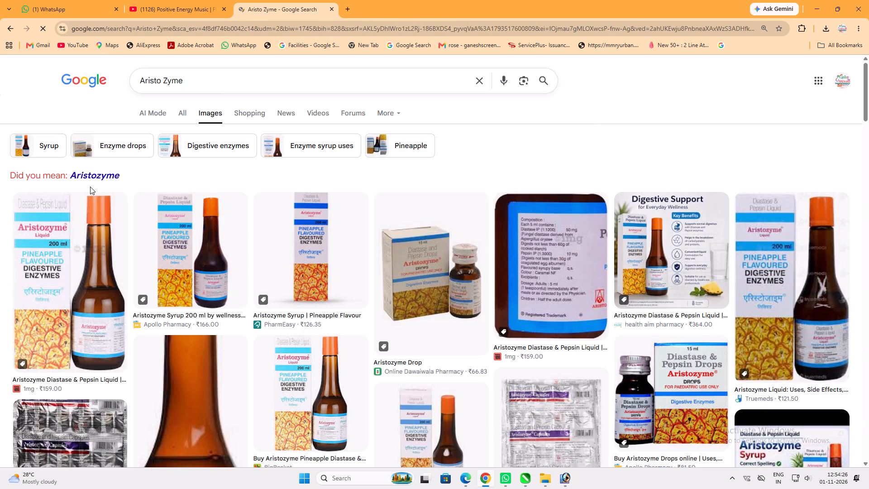
click(91, 176)
Copy the Apollo Pharmacy image of the Aristozyme Syrup 200 ml box and bottle.
click(101, 190)
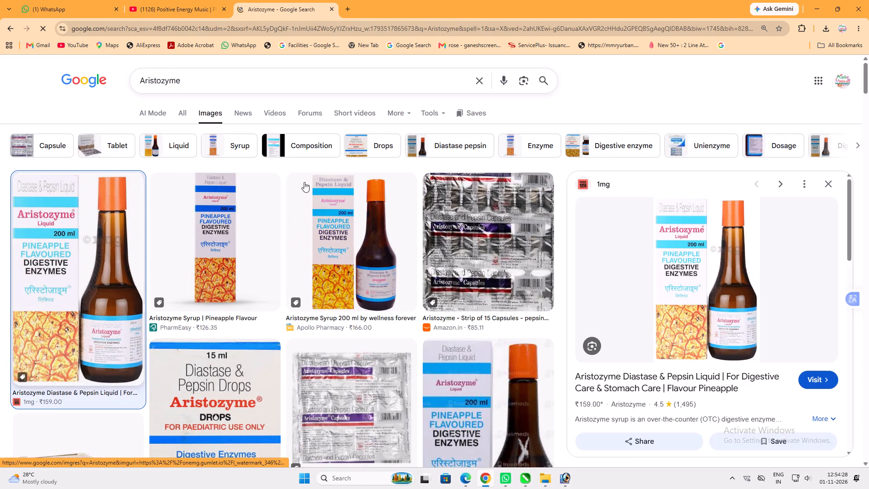
right_click(677, 231)
click(736, 371)
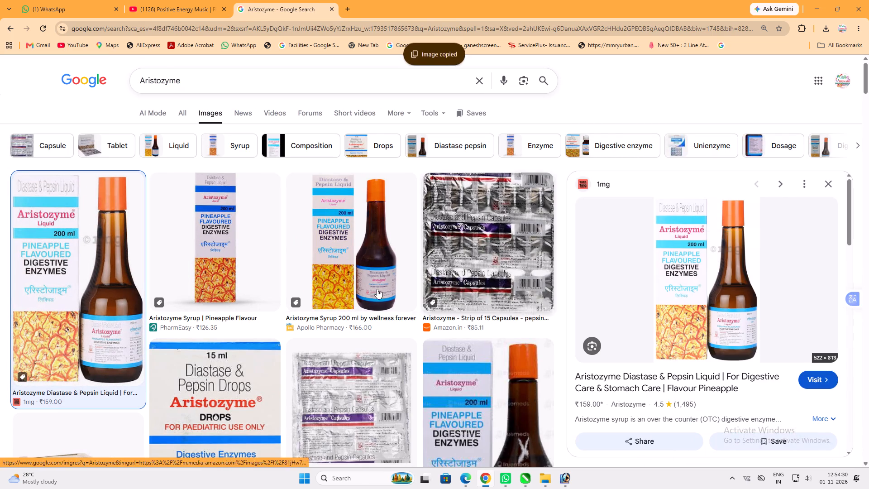
click(367, 251)
right_click(689, 231)
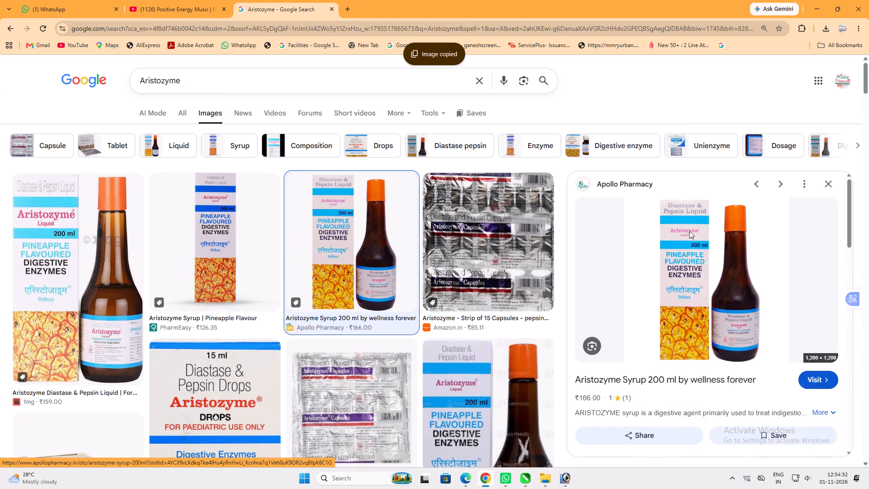
click(725, 374)
Paste the Aristozyme image into the Photoshop banner and delete its white background using a Magic Wand tolerance of 10.
click(564, 477)
key(ctrl+v)
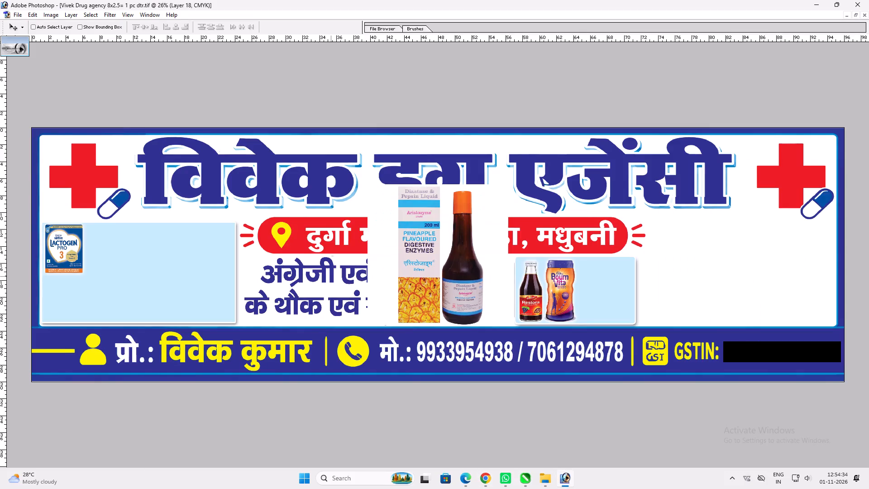
key(v)
key(w)
click(469, 223)
click(481, 221)
key(Delete)
key(ctrl+z)
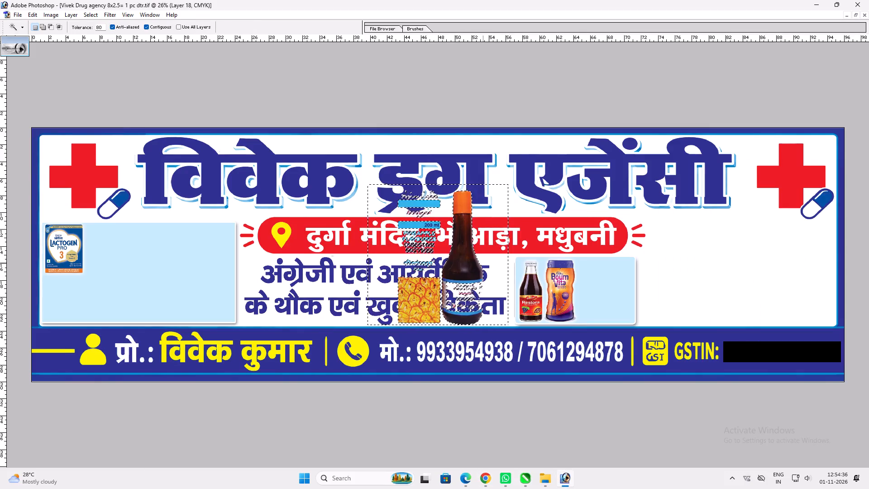
drag(104, 26, 0, 48)
text(10)
key(ctrl+d)
click(495, 213)
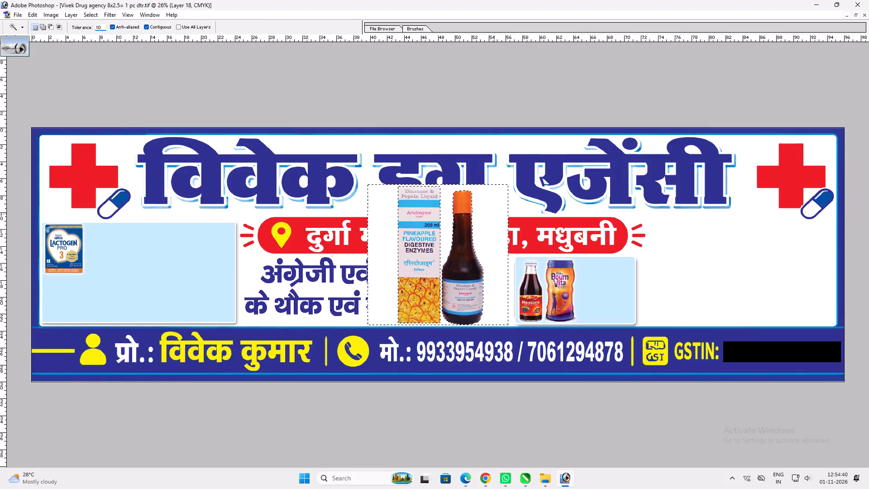
key(Delete)
key(ctrl+d)
Move the Aristozyme box and bottle into the larger pale-blue panel and scale them down to fit beside the Lactogen box.
key(v)
drag(445, 254, 134, 245)
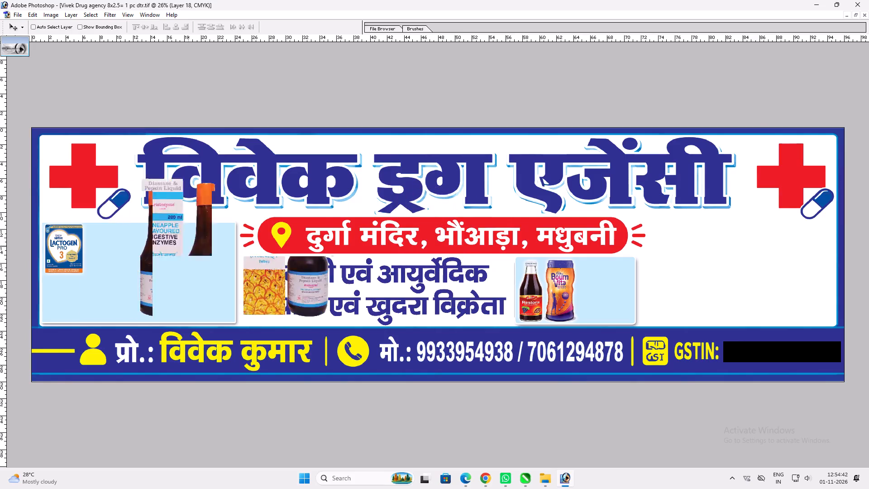
drag(134, 245, 121, 244)
key(ctrl+t)
shift+drag(158, 177, 123, 226)
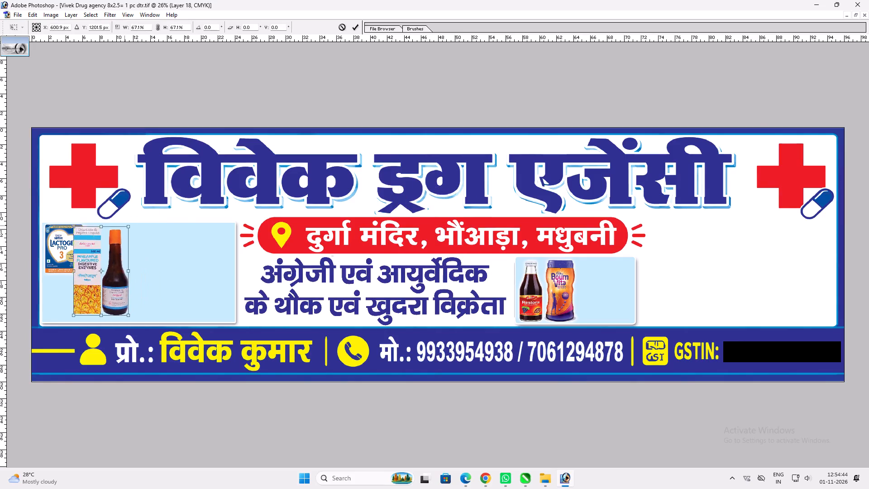
shift+drag(123, 226, 118, 231)
key(shift+Return)
key(v)
drag(106, 268, 118, 256)
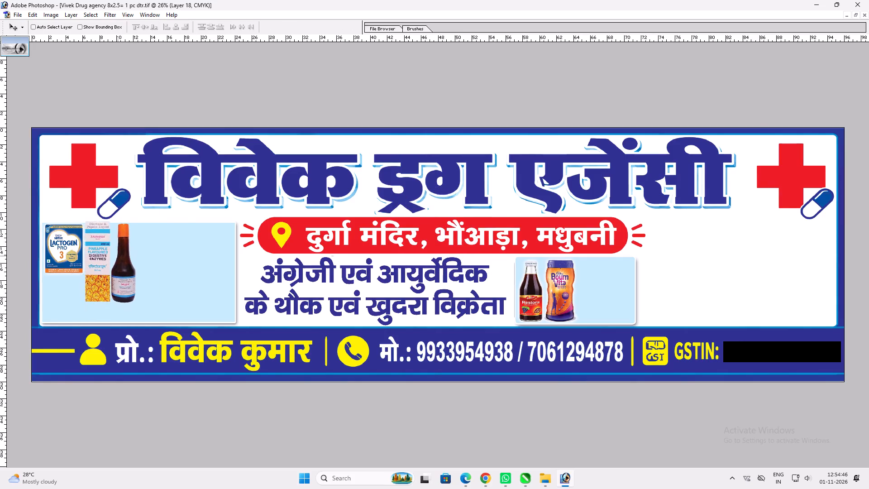
drag(118, 256, 117, 258)
Enlarge the Lactogen box proportionally to nearly the full height of its pale-blue panel.
ctrl+click(61, 268)
key(ctrl+t)
shift+drag(80, 273, 105, 301)
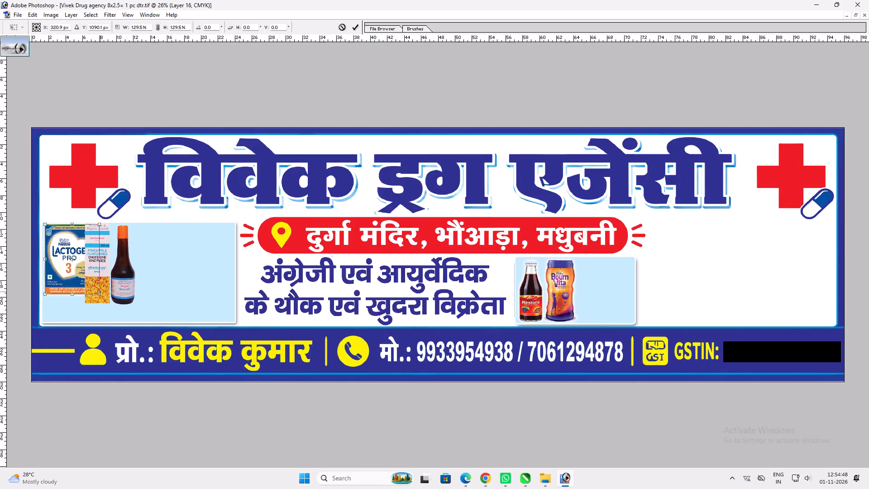
shift+drag(105, 301, 113, 321)
key(shift+Return)
key(v)
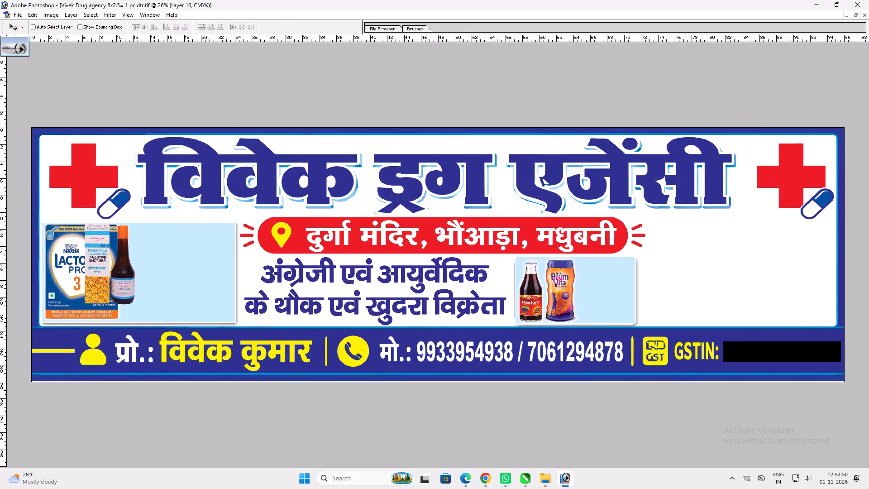
Move the Aristozyme products clear of the Lactogen box and enlarge them to about the same height.
ctrl+click(91, 266)
ctrl+drag(91, 266, 127, 281)
key(ctrl+t)
shift+drag(152, 238, 158, 234)
shift+drag(172, 231, 190, 230)
key(shift+Return)
key(v)
click(157, 244)
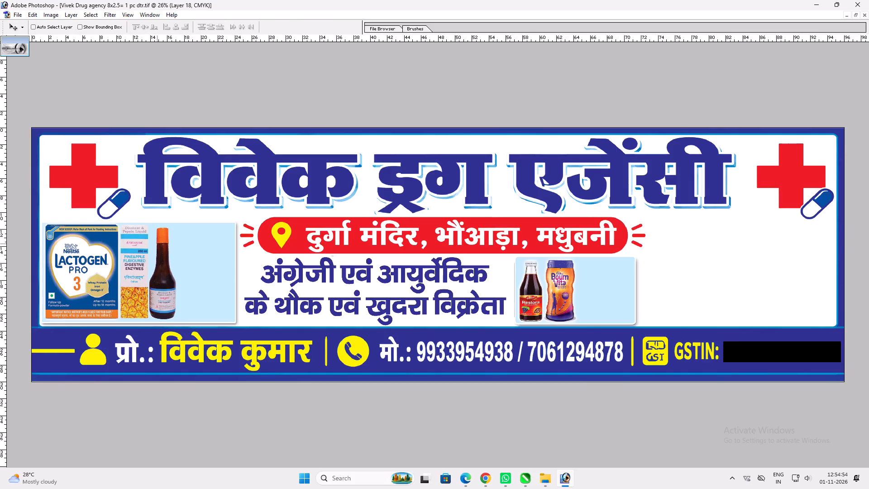
key(v)
Search Google Images in Chrome for dexorange syrup and copy the Apollo Pharmacy image of the box and bottle.
click(492, 480)
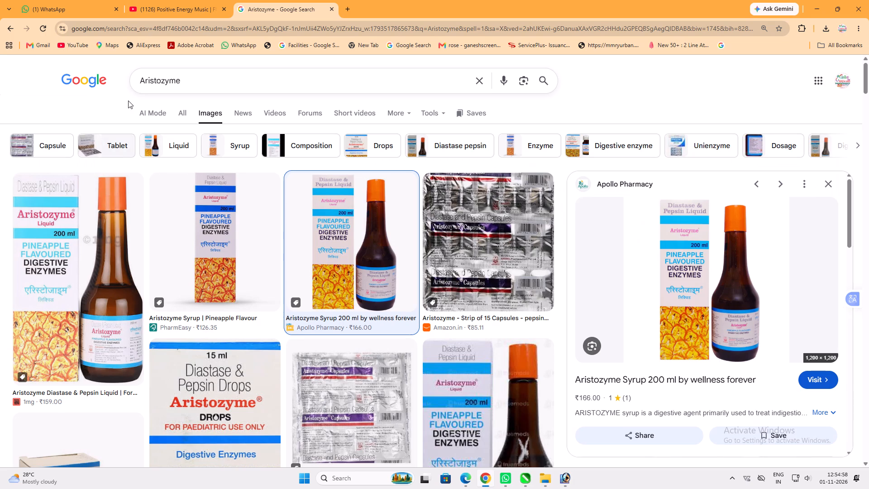
click(191, 84)
key(ctrl+a)
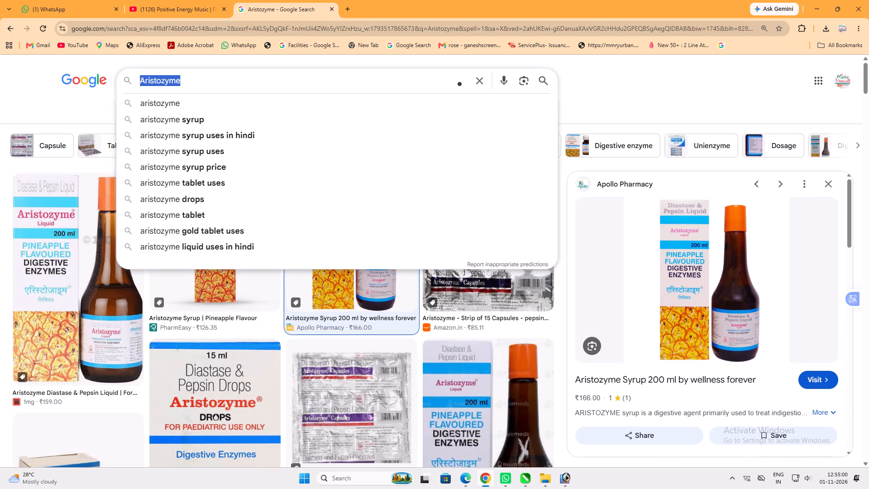
text(Dex)
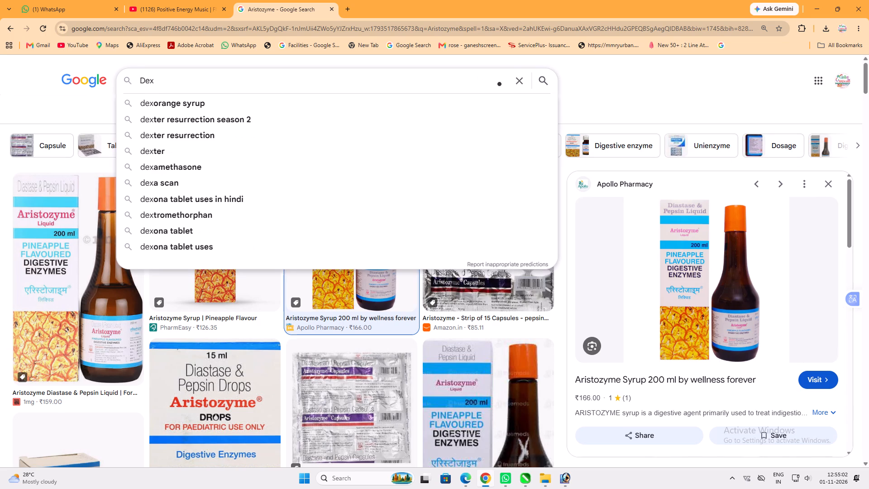
click(178, 106)
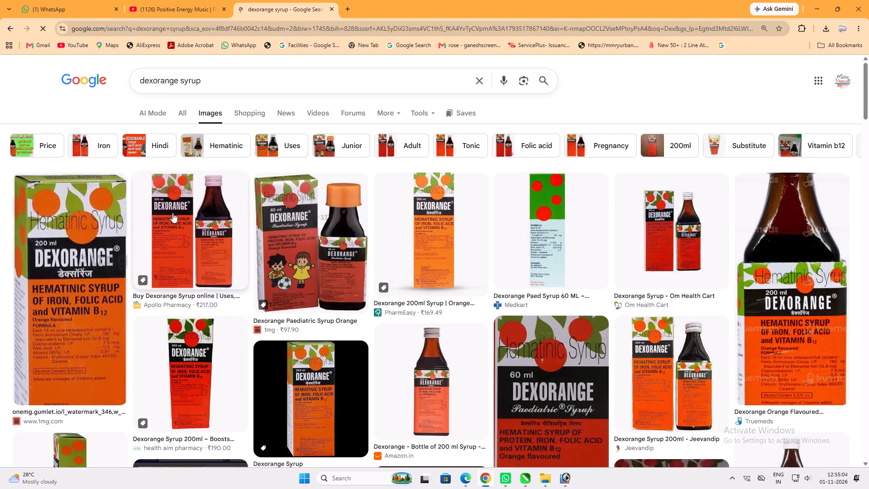
click(178, 215)
right_click(685, 226)
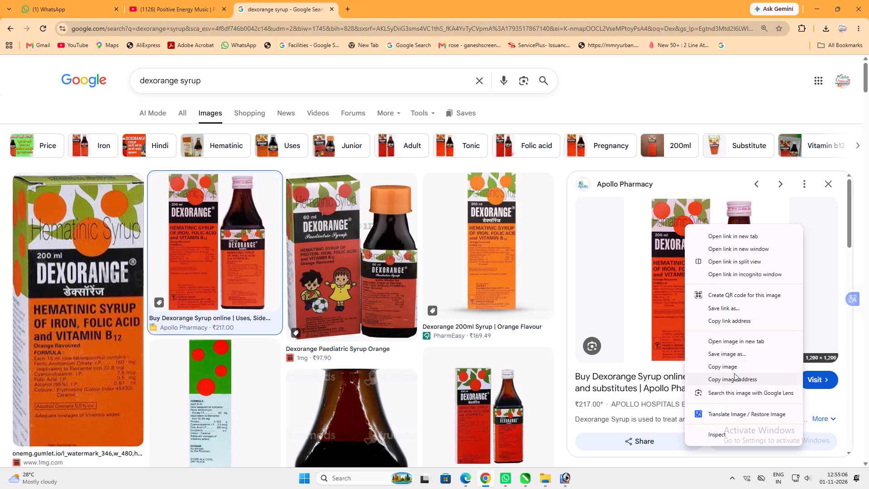
drag(732, 372, 726, 366)
Paste the Dexorange image into the Photoshop banner and delete its white background with the Magic Wand.
click(569, 479)
key(ctrl+v)
key(v)
key(w)
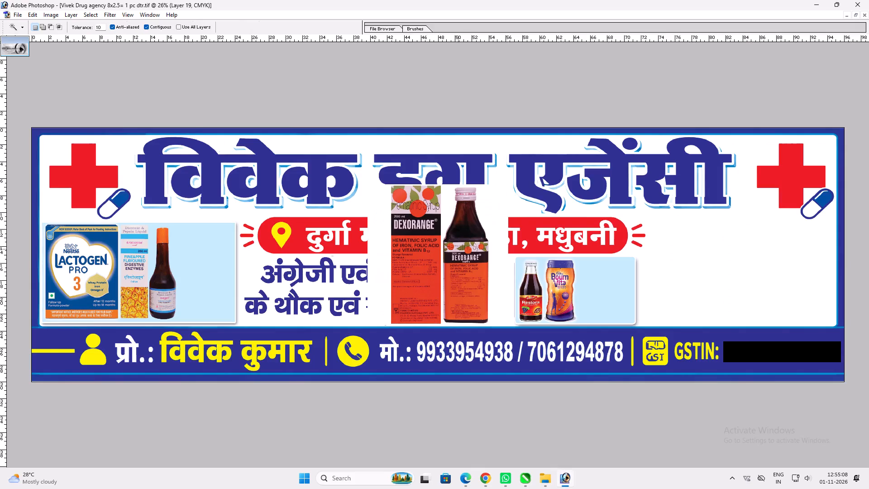
click(450, 197)
key(Delete)
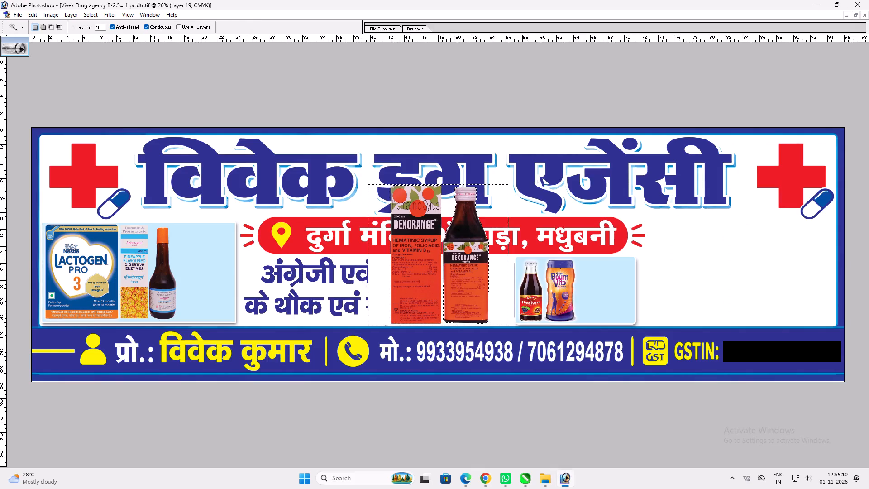
key(ctrl+d)
Scale down the Dexorange box and bottle and place them beside the Aristozyme bottle in the pale-blue panel.
key(v)
drag(457, 230, 259, 227)
key(v)
key(ctrl+t)
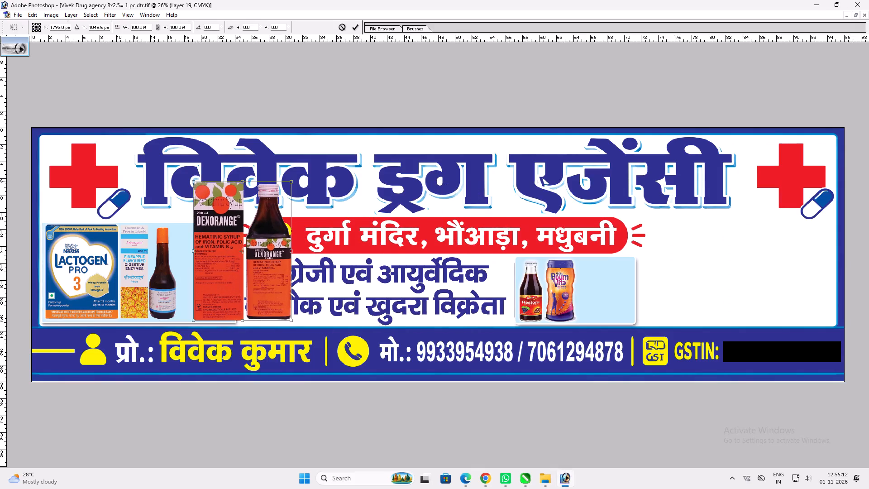
shift+drag(289, 182, 259, 235)
key(shift+Return)
key(v)
drag(251, 257, 230, 259)
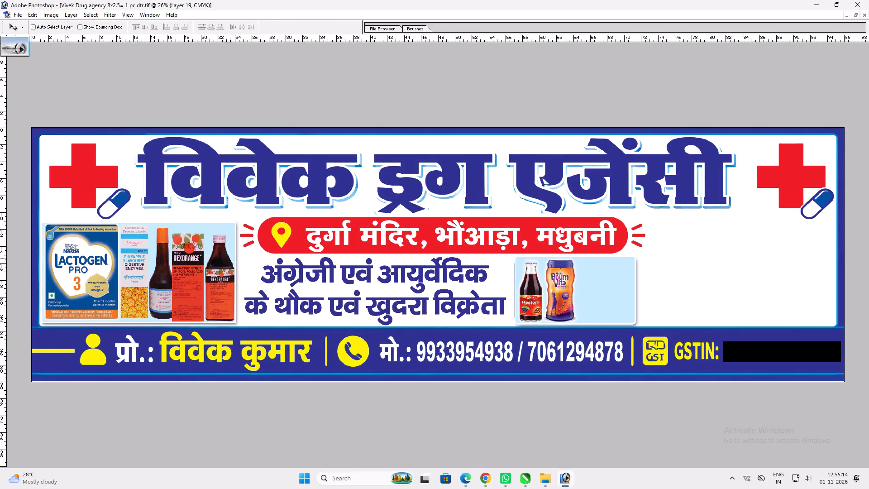
drag(230, 259, 232, 258)
Stretch the Dexorange products to match the neighbouring products' height and narrow them to fit inside the panel.
key(ctrl+t)
ctrl+drag(215, 233, 219, 227)
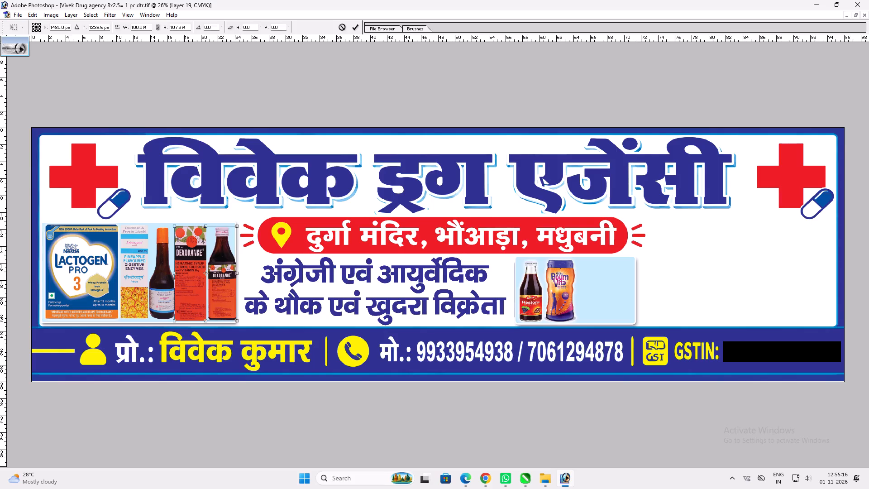
shift+drag(235, 318, 228, 315)
shift+drag(225, 315, 224, 319)
key(shift+Return)
key(v)
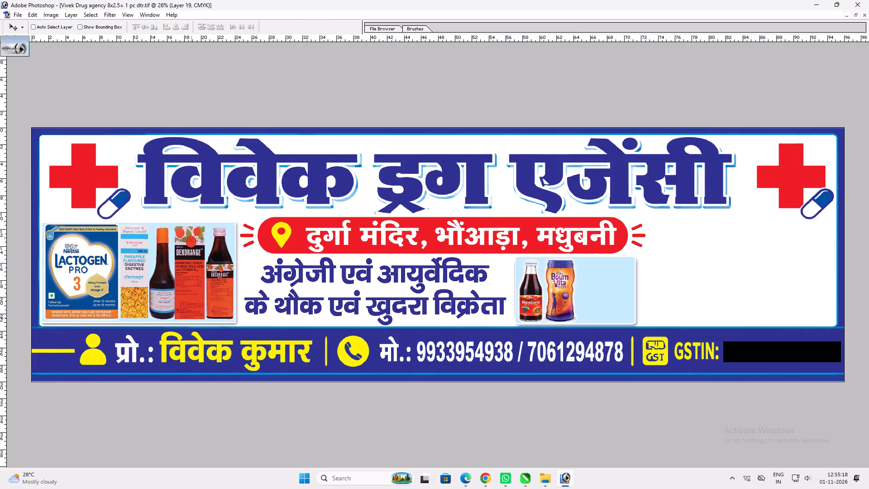
Narrow the Lactogen box slightly from the side facing the Aristozyme products.
ctrl+click(98, 269)
key(ctrl+t)
shift+drag(122, 264, 113, 264)
key(Return)
key(v)
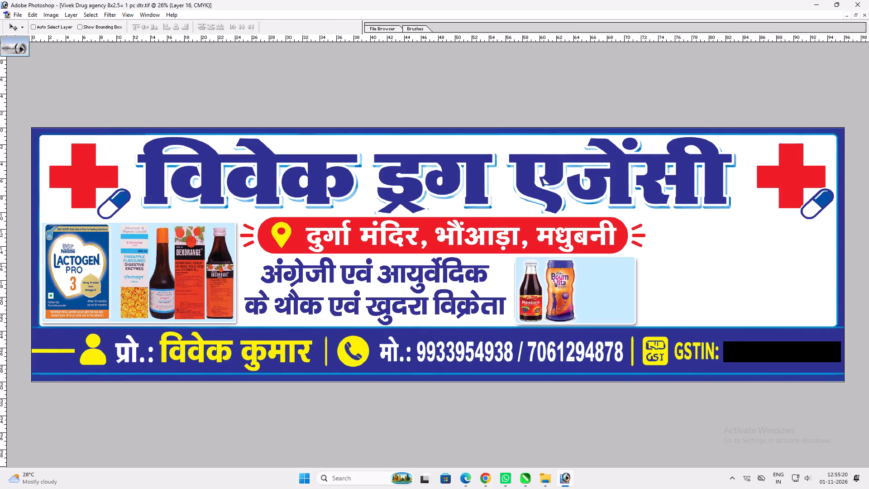
Shift the Aristozyme products toward the Lactogen box to open a gap before the Dexorange box.
ctrl+click(128, 266)
shift+drag(129, 266, 121, 268)
key(ctrl+t)
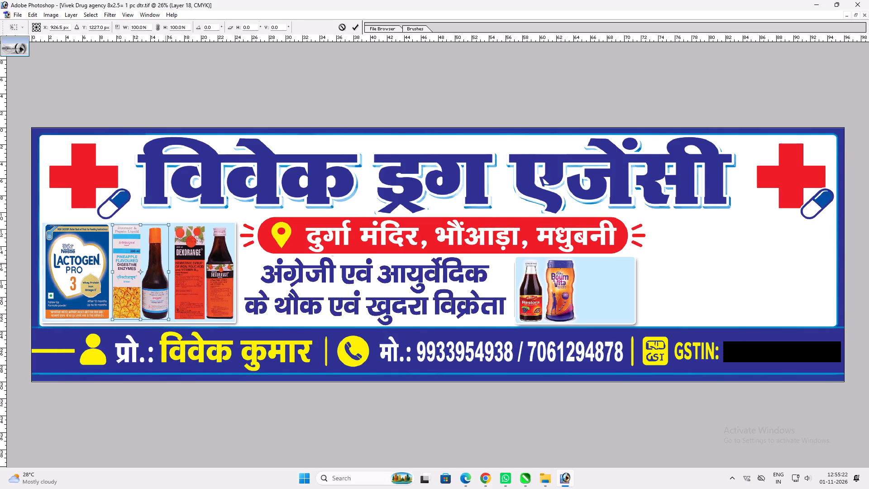
shift+click(168, 264)
key(Return)
key(v)
ctrl+click(184, 264)
text(vv)
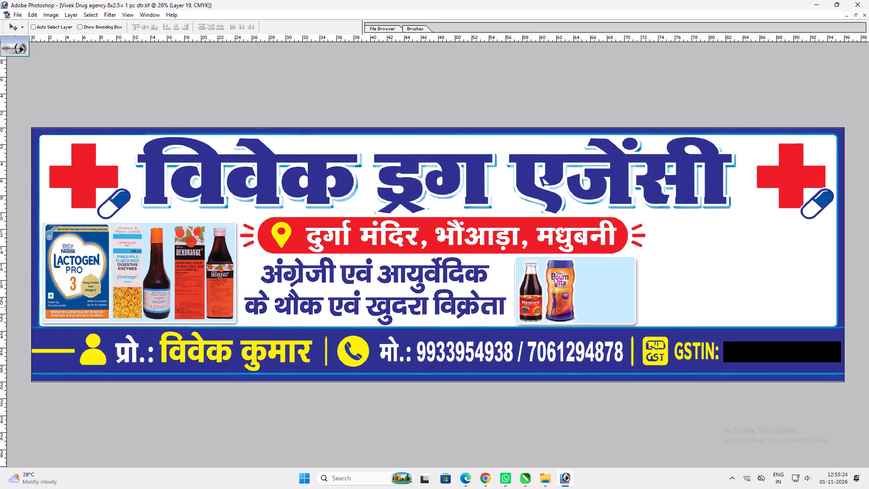
Switch to Chrome, search Google Images for "digene syrup" and copy the Truemeds Digene Mint Flavour Gel 200Ml bottle picture.
click(487, 477)
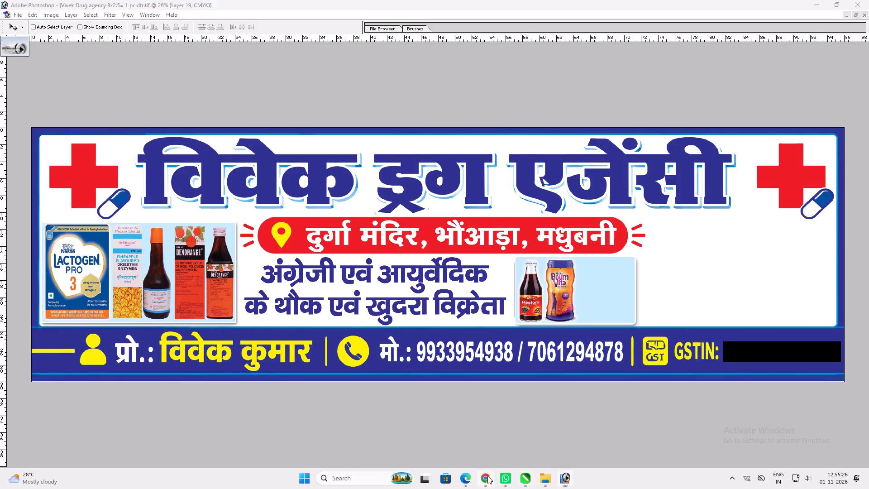
click(261, 81)
key(ctrl+a)
key(shift+d)
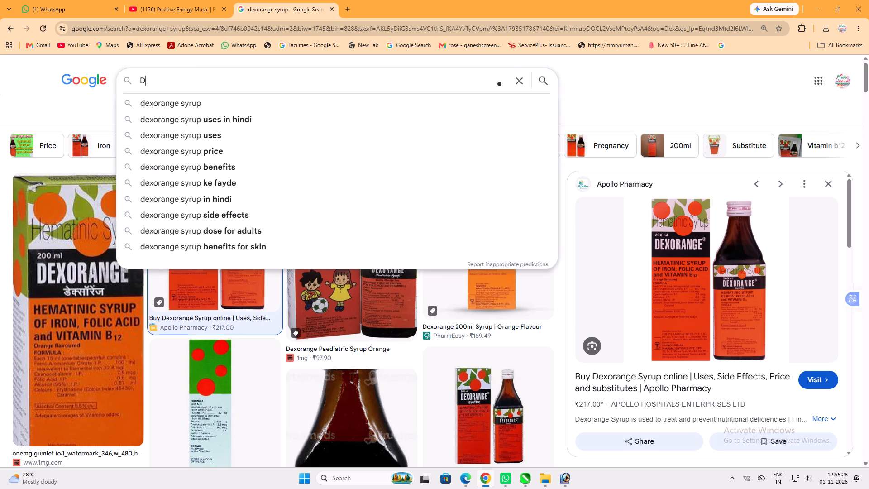
key(i)
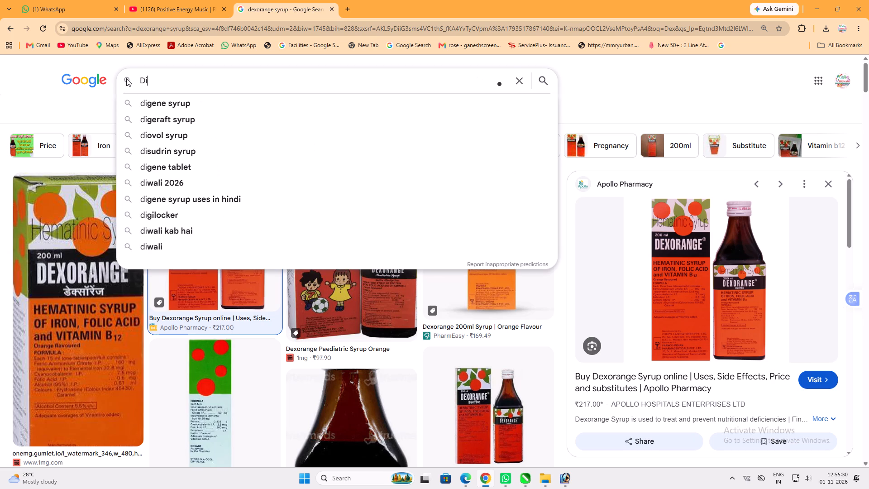
click(165, 101)
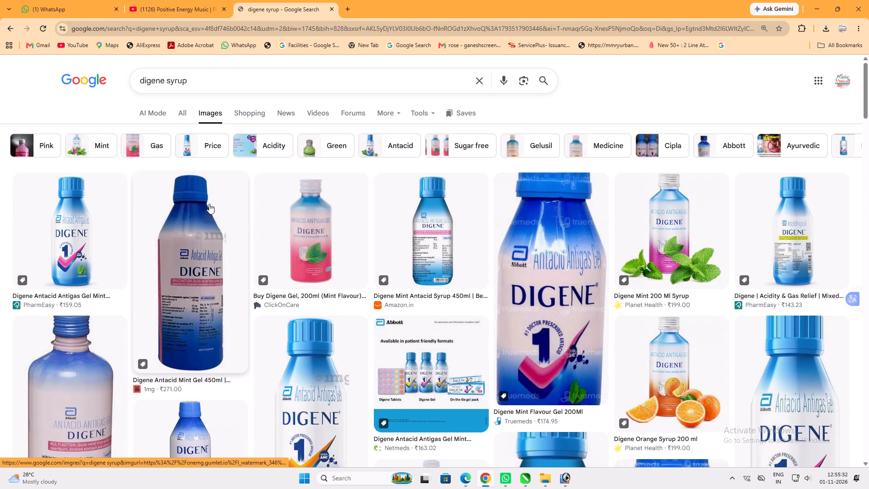
click(549, 264)
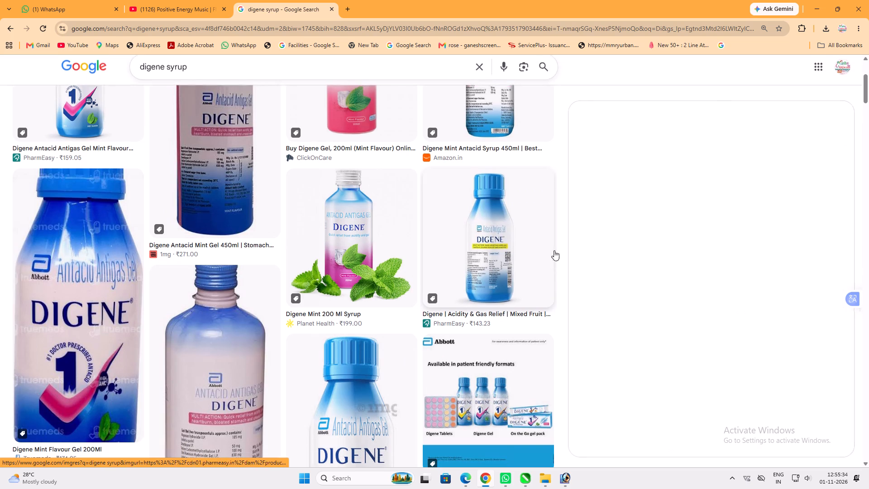
right_click(700, 171)
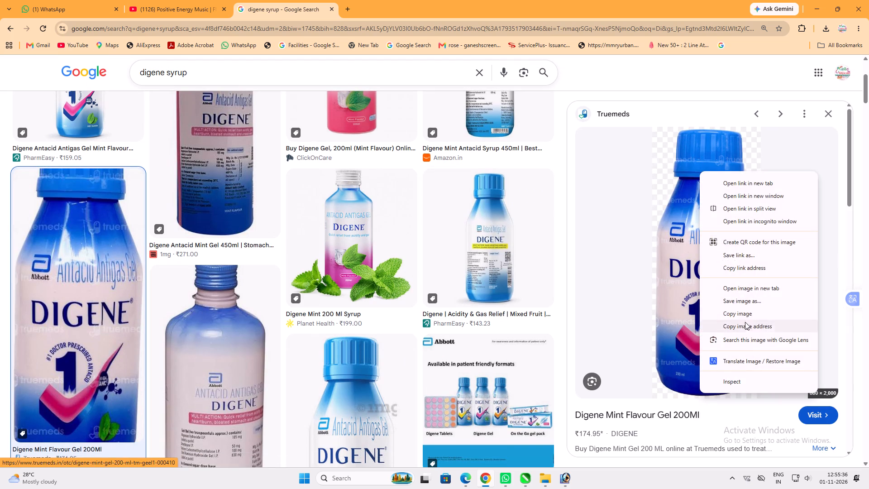
click(742, 315)
Paste the Digene bottle into the Photoshop banner and delete its black background using the Magic Wand.
click(569, 478)
key(ctrl+v)
key(w)
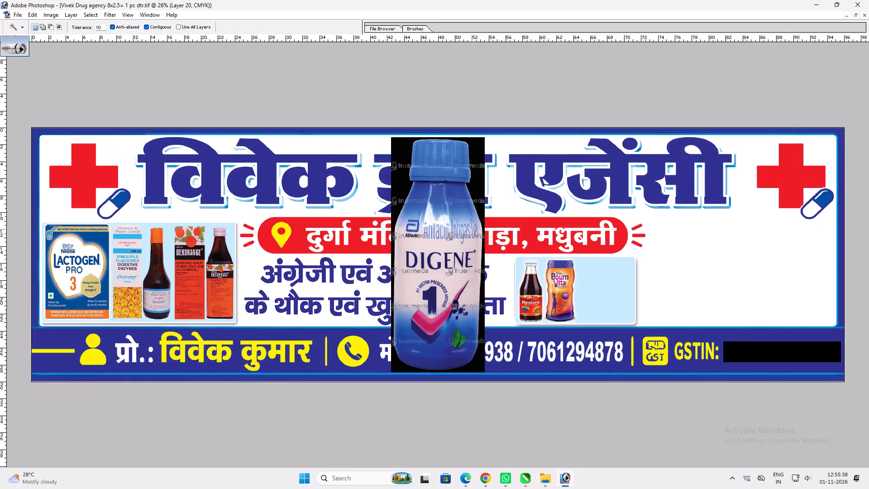
click(479, 192)
key(Delete)
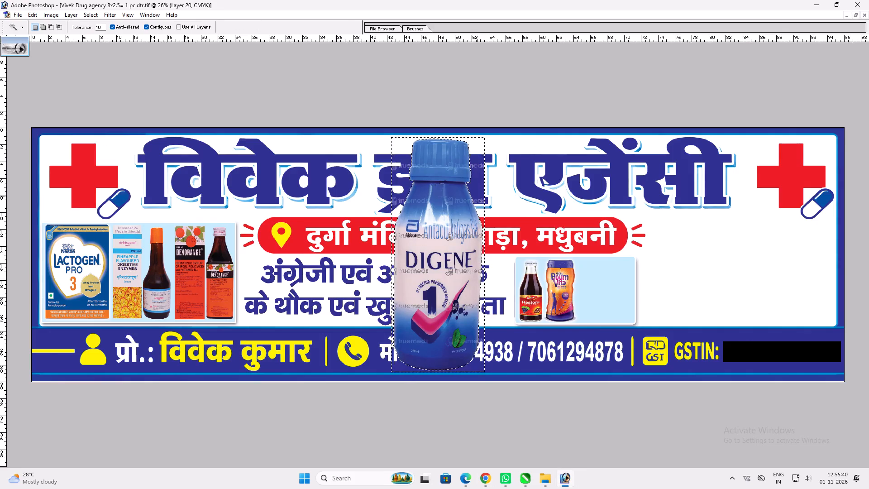
key(ctrl+d)
Scale the Digene bottle down to about a third and place it beside the Bournvita jar in the second pale-blue panel.
key(ctrl+t)
alt+shift+drag(394, 140, 441, 216)
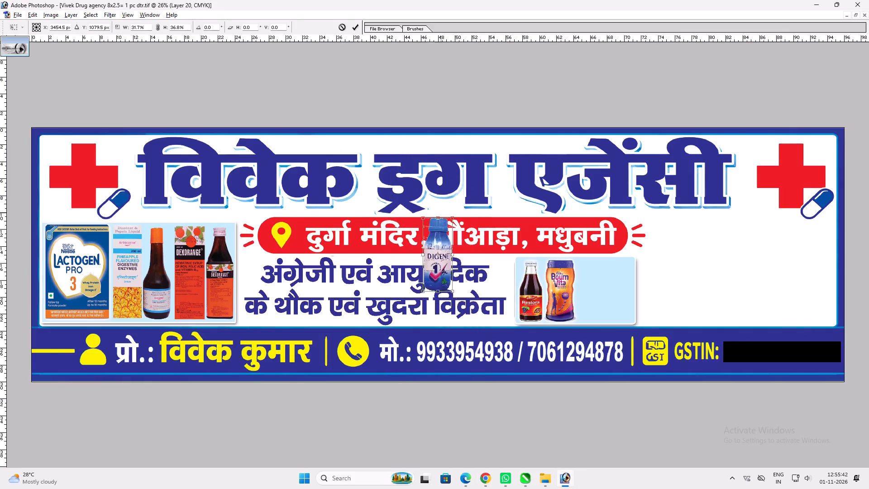
alt+shift+drag(441, 216, 442, 219)
key(Return)
key(v)
key(v)
drag(439, 274, 597, 308)
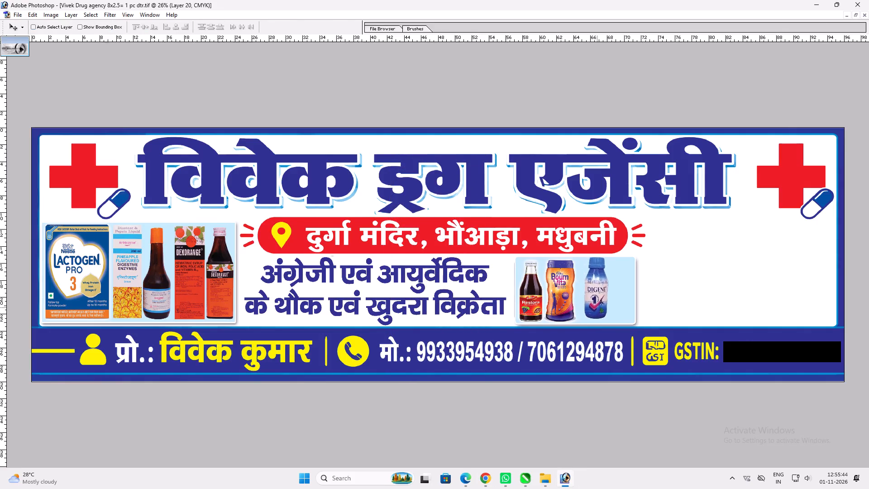
drag(597, 308, 595, 309)
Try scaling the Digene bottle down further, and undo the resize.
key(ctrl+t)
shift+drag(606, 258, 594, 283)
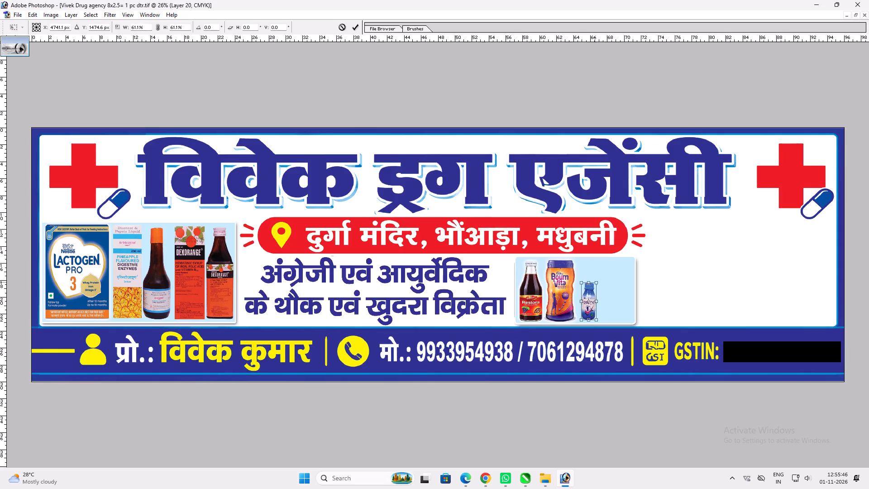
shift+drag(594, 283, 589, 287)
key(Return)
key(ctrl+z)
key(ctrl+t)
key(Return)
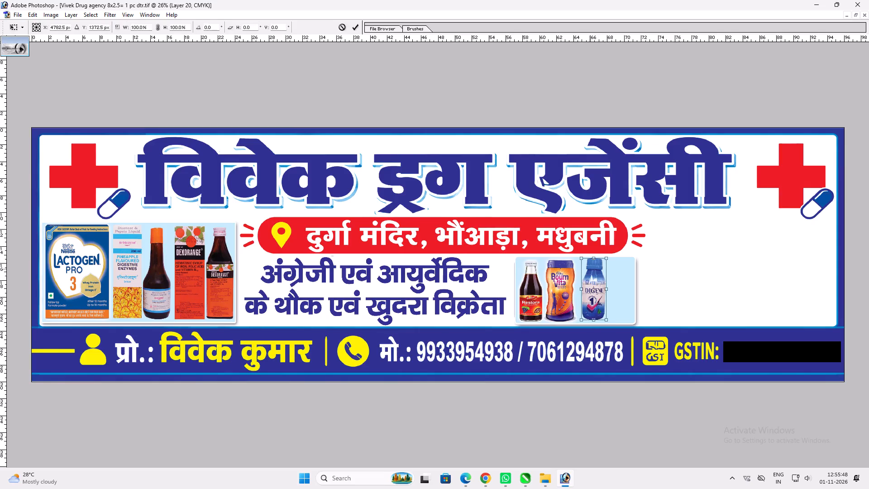
Move the Digene bottle closer to the Bournvita jar and line it up with the jar's base.
key(v)
drag(595, 273, 590, 274)
key(v)
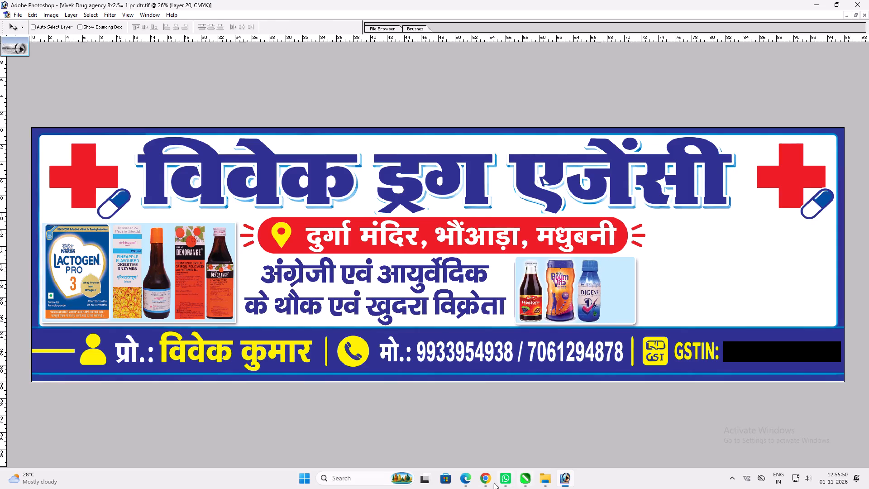
Switch to Chrome, search Google Images for "liv 52 syrup" and copy the 1mg picture of the single Himalaya Liv.52 bottle.
click(487, 482)
click(487, 479)
click(231, 64)
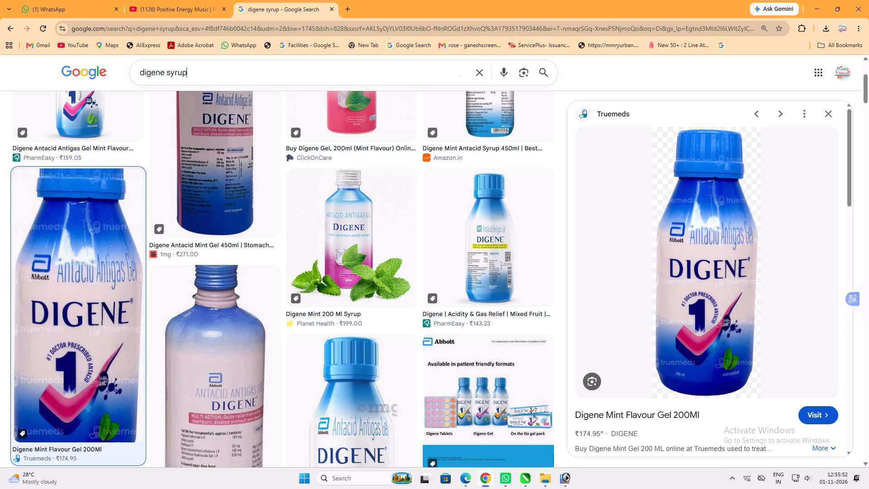
key(ctrl+a)
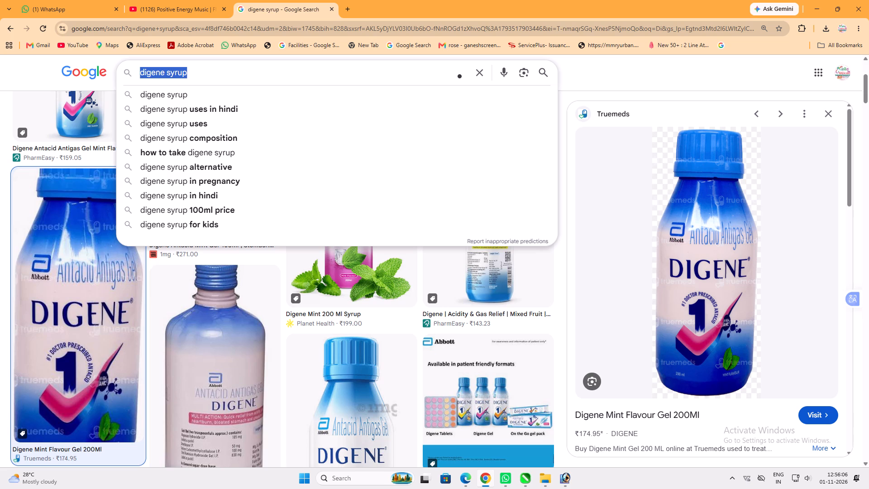
text(Li)
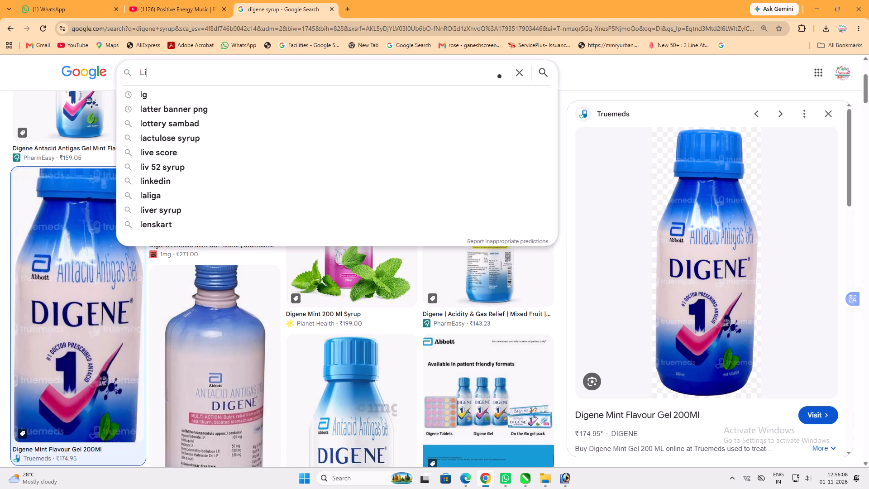
key(BackSpace)
text(iv)
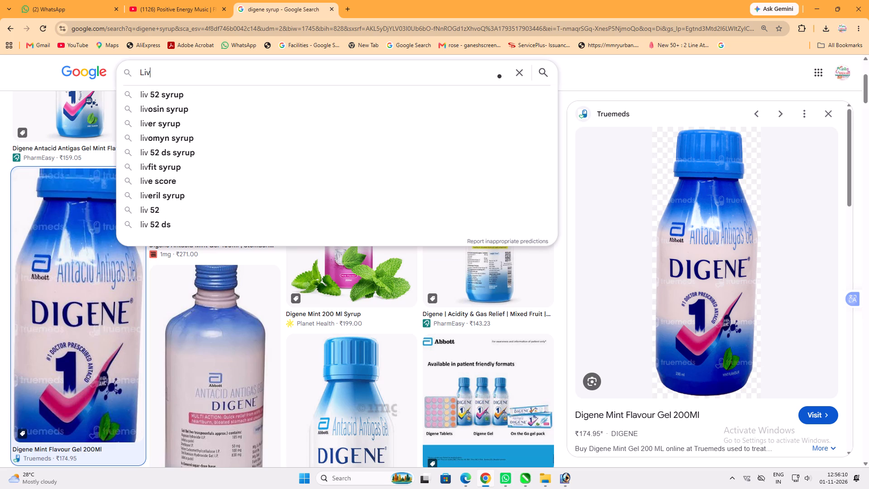
click(172, 92)
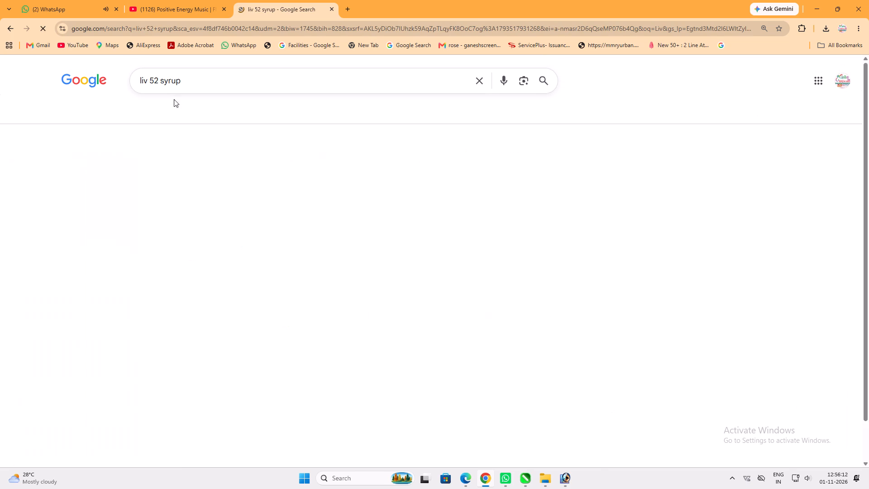
click(200, 176)
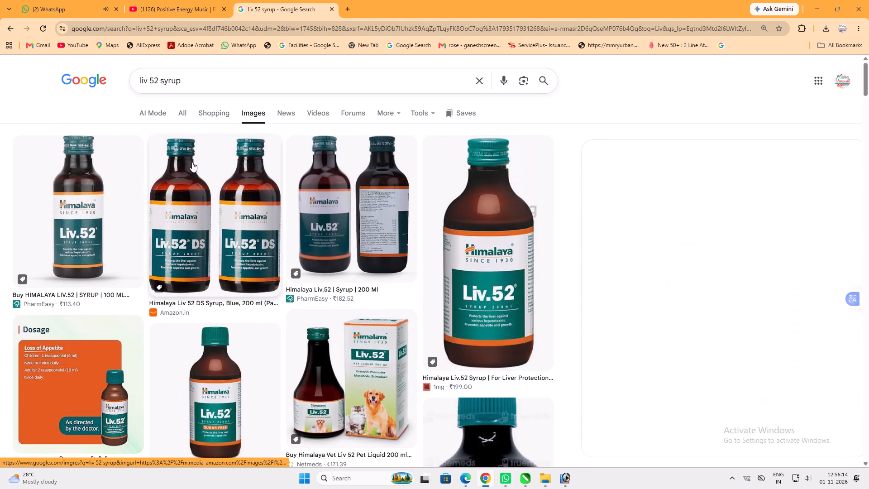
click(499, 236)
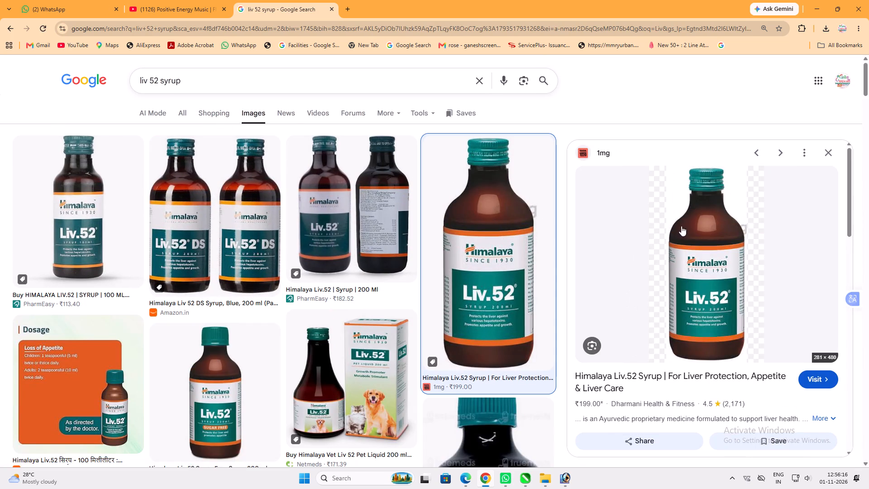
right_click(682, 225)
click(722, 366)
Paste the Liv.52 bottle into the Photoshop banner and delete the black background areas around it using the Magic Wand.
click(567, 482)
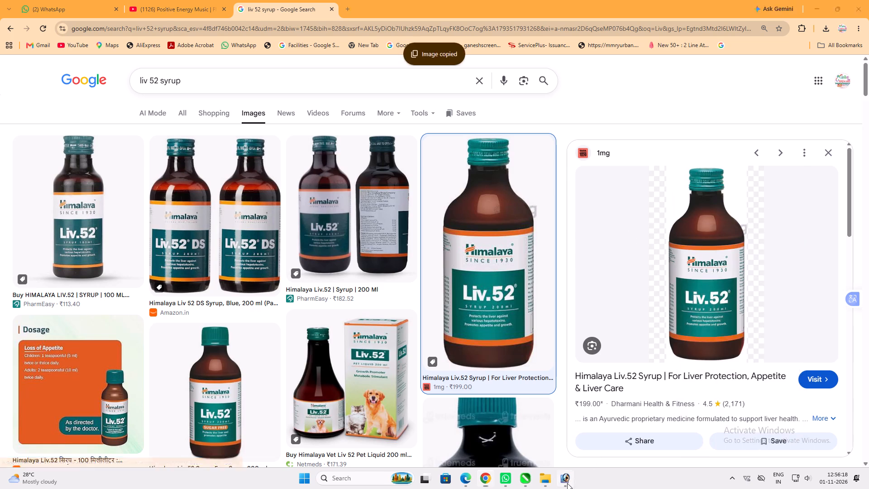
key(ctrl+v)
key(w)
click(454, 263)
key(Delete)
click(447, 234)
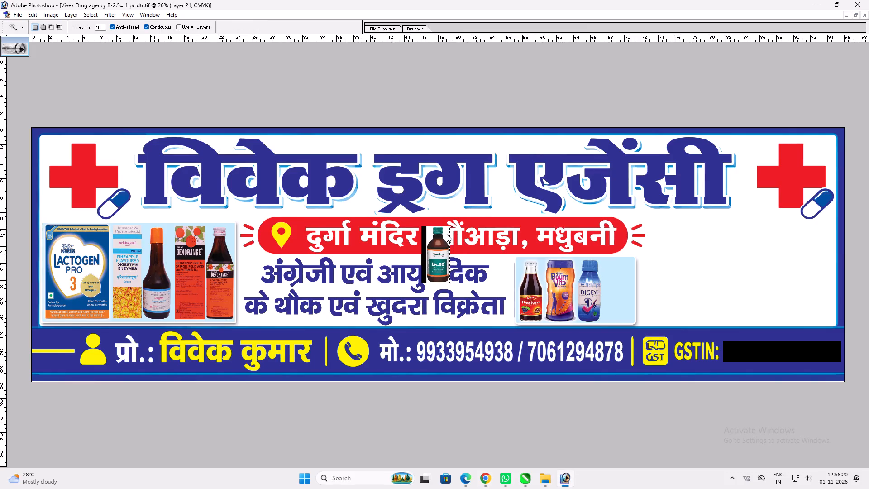
key(Delete)
click(424, 242)
key(Delete)
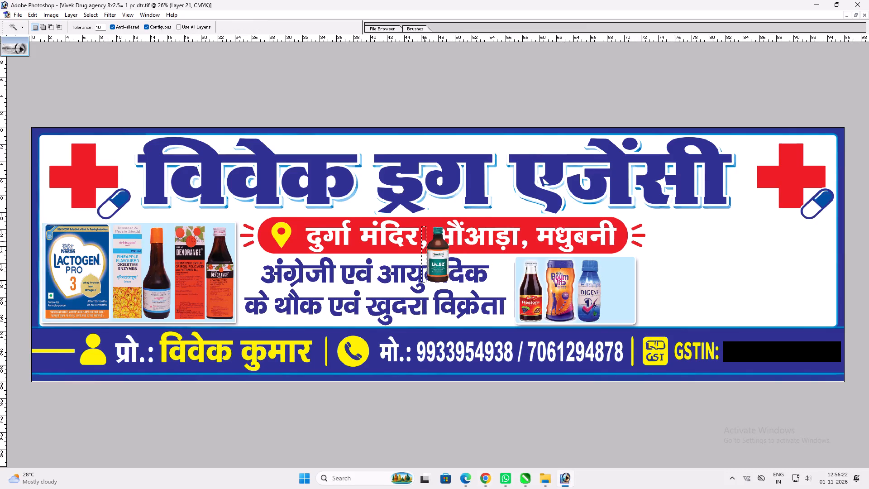
key(ctrl+d)
Place the Liv.52 bottle beside the Digene bottle in the pale-blue panel and enlarge it slightly to suit the neighbouring products.
key(v)
drag(438, 259, 615, 297)
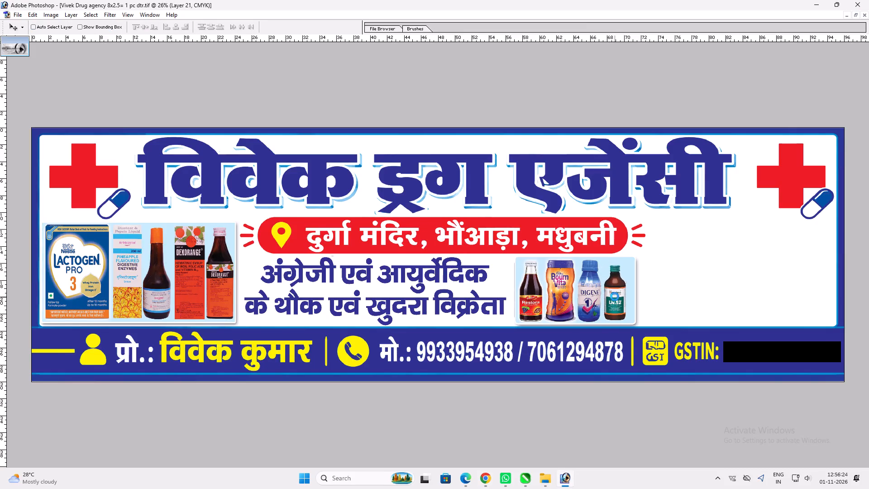
key(ctrl+t)
shift+drag(628, 264, 633, 261)
key(shift+Return)
key(v)
click(614, 289)
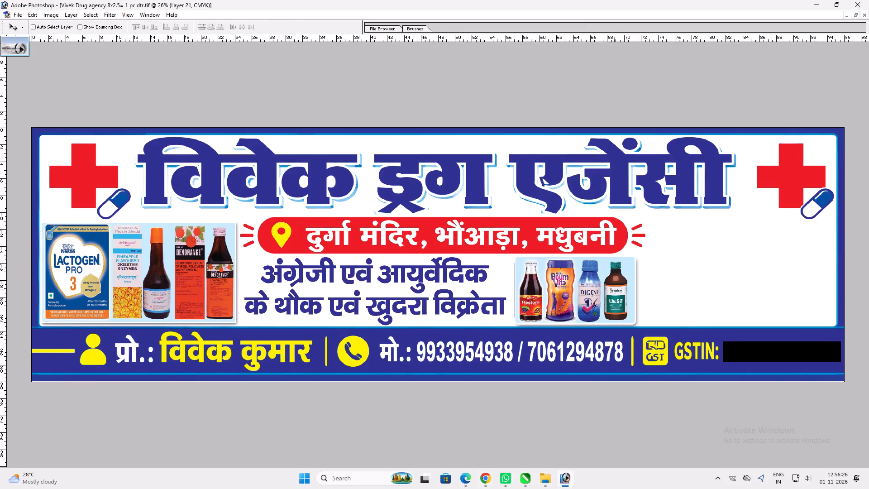
key(v)
key(v)
Switch back to the Google Images results in Chrome.
click(492, 479)
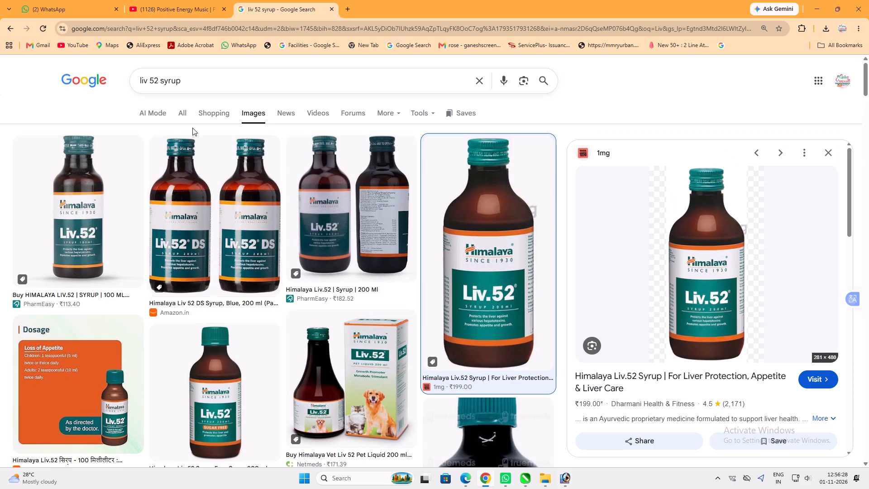
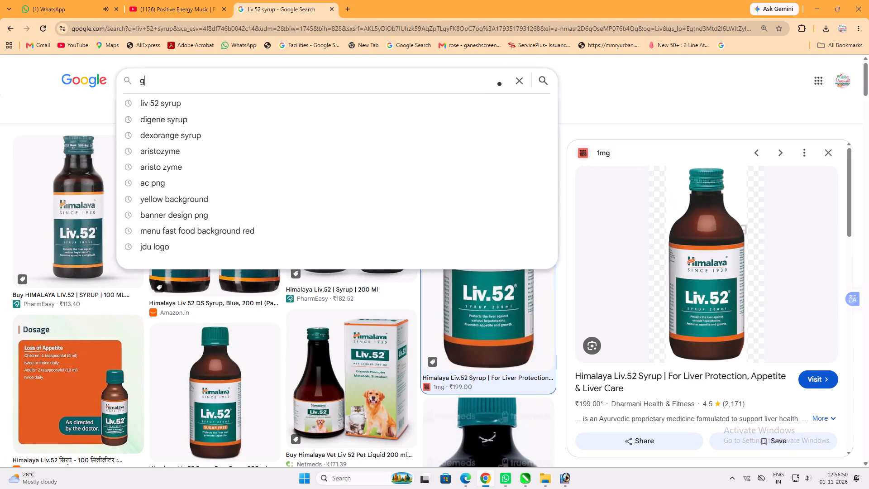
Search Google Images for "Golucoh" to find a glucose powder product picture.
text(o)
key(BackSpace)
text(ulko)
key(BackSpace)
key(BackSpace)
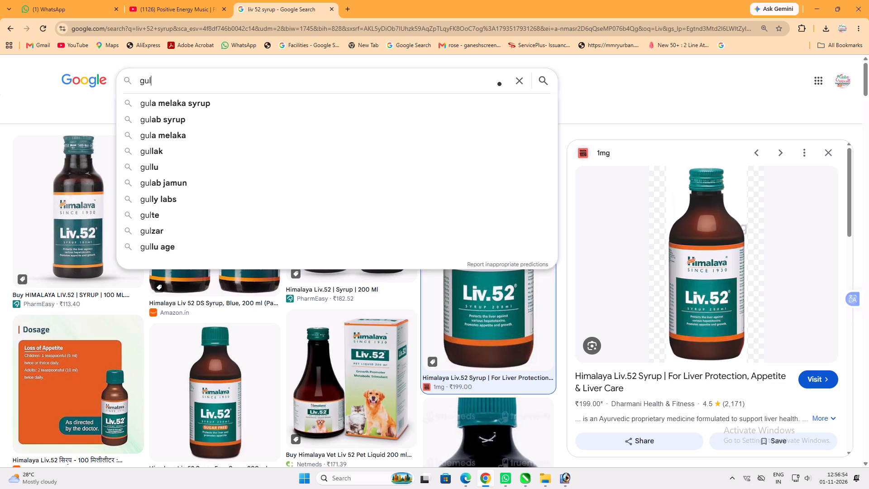
key(u)
key(ctrl+a)
text(Coli)
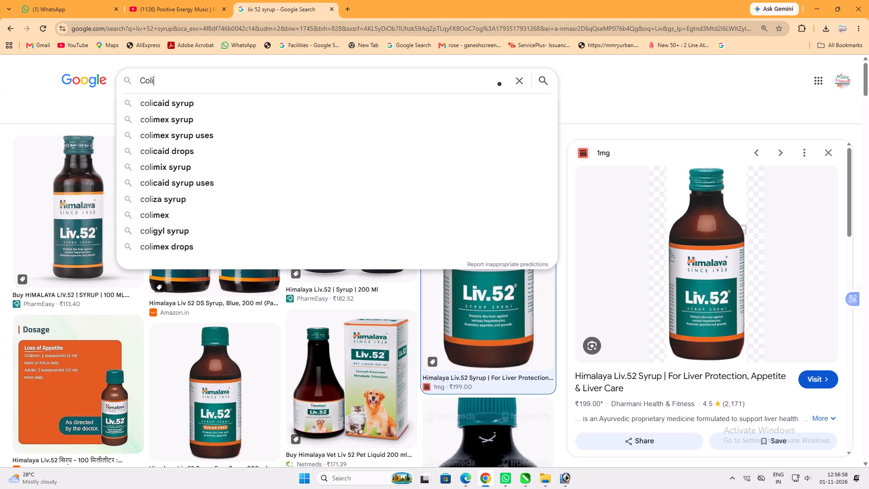
key(ctrl+a)
text(Gol)
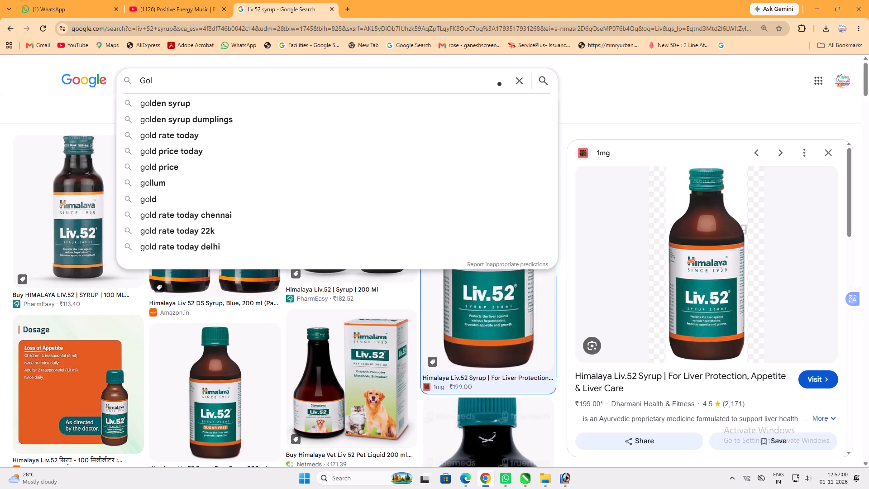
text(ucoc)
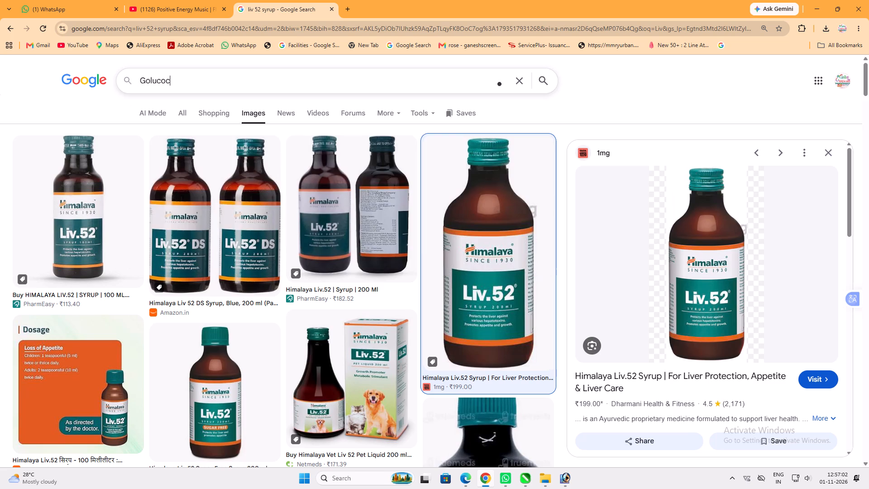
key(BackSpace)
key(h)
key(Return)
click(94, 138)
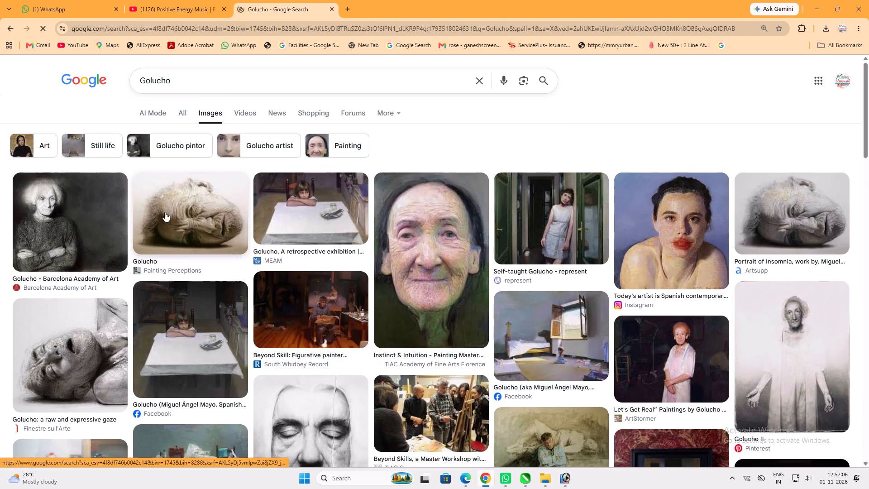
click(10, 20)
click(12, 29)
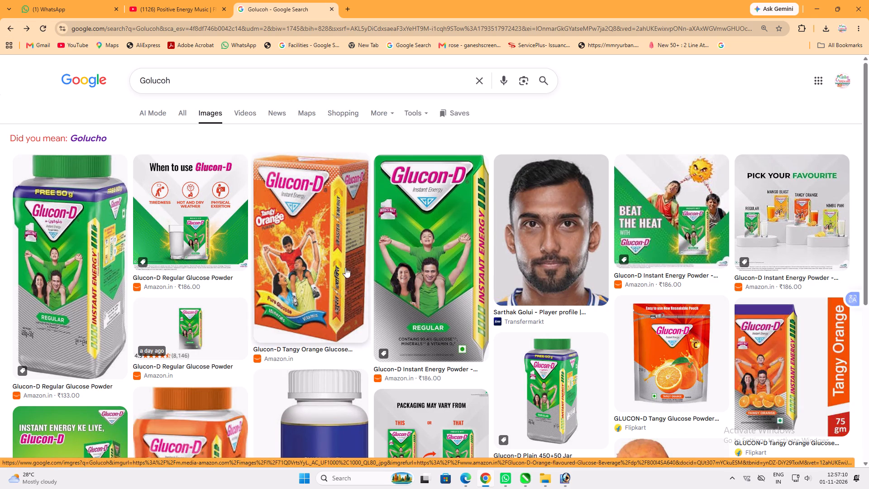
Copy the green Glucon-D Regular box picture, paste it into the Photoshop banner and place it just outside the pale-blue panel beside Liv.52.
right_click(433, 221)
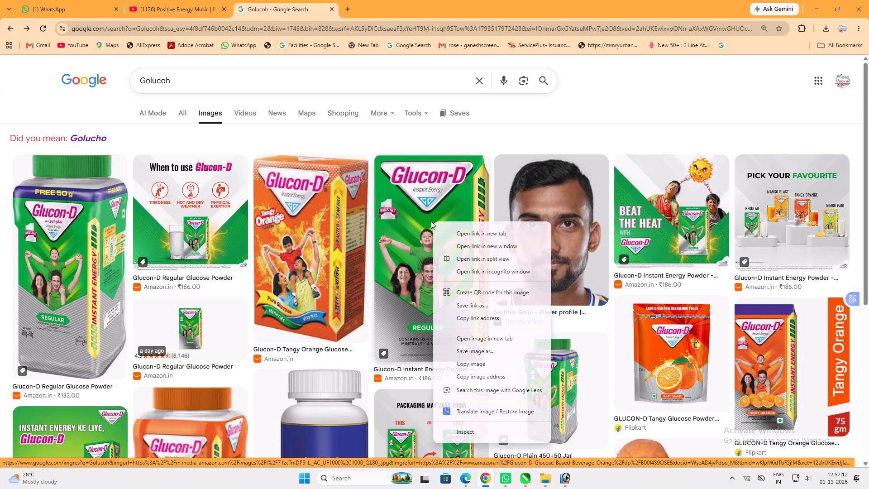
click(478, 367)
click(565, 478)
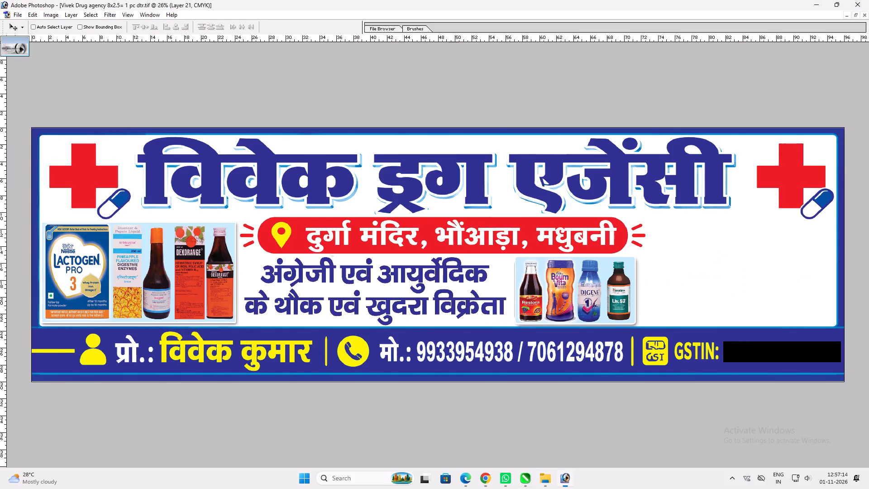
key(ctrl+v)
key(w)
key(v)
drag(444, 265, 665, 293)
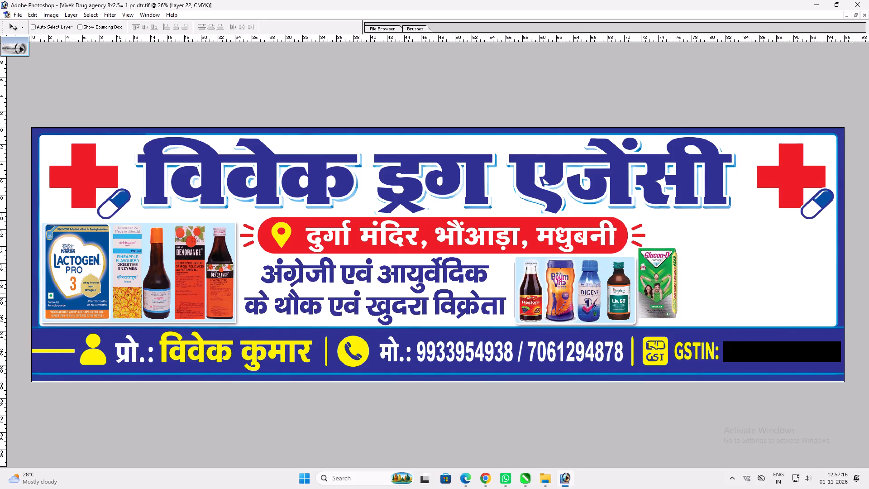
drag(665, 293, 668, 297)
key(v)
Switch to Chrome and search Google Images for "grilinctus syrup".
drag(486, 478, 483, 462)
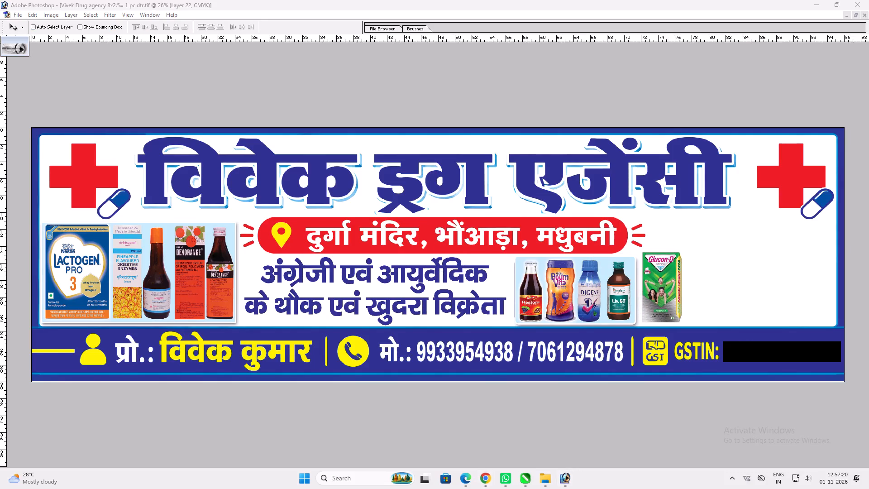
click(485, 477)
click(183, 83)
key(ctrl+a)
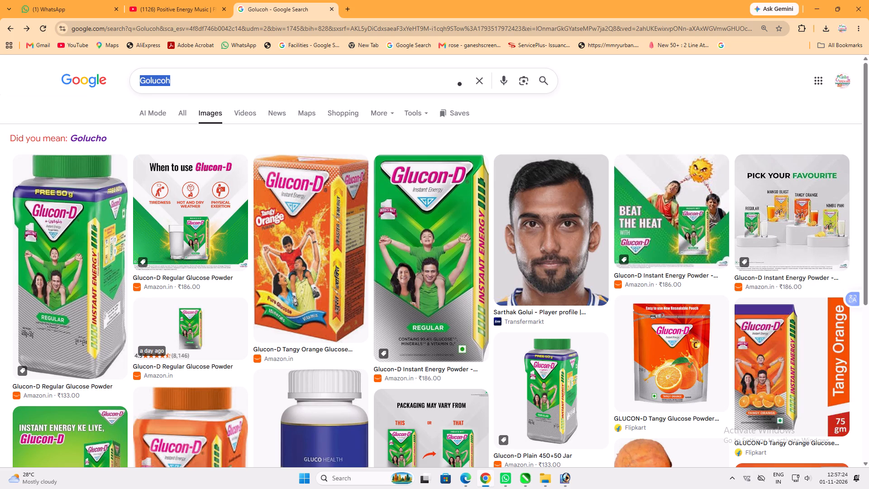
key(d)
key(BackSpace)
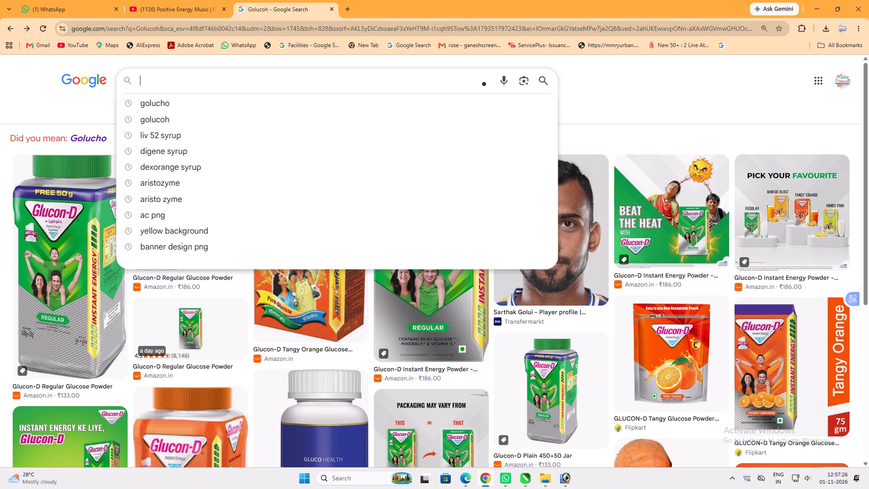
text(gr)
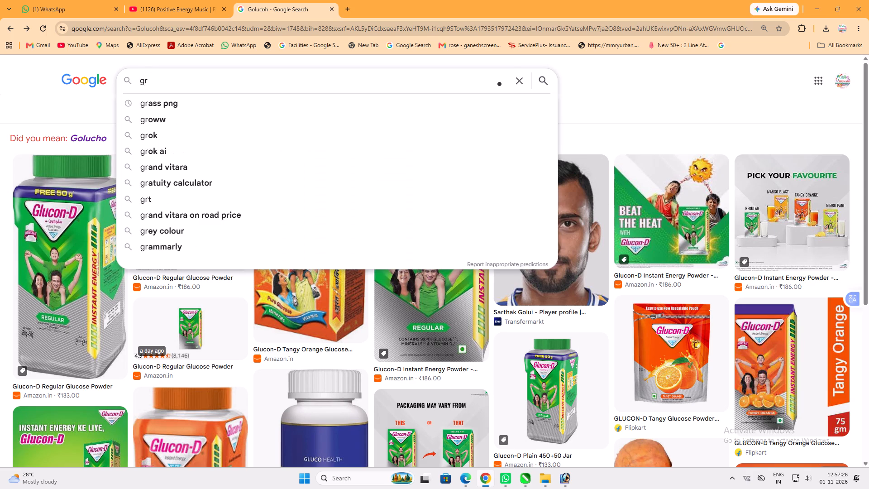
key(i)
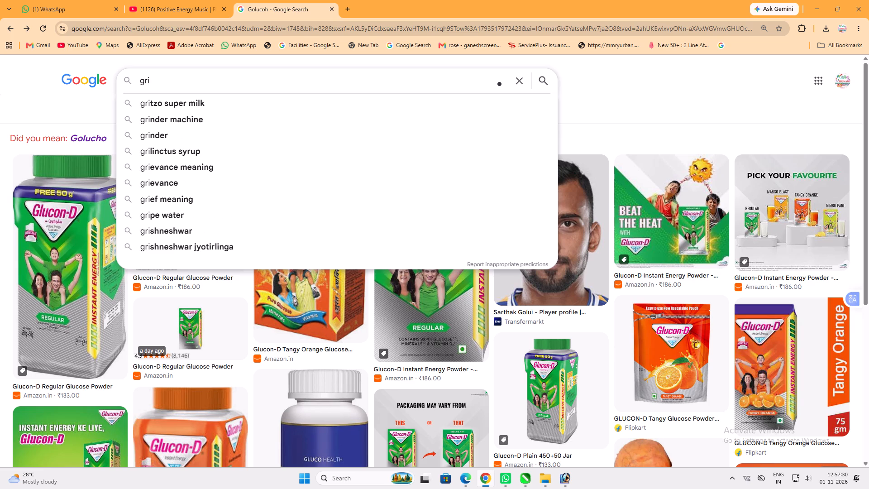
key(l)
key(i)
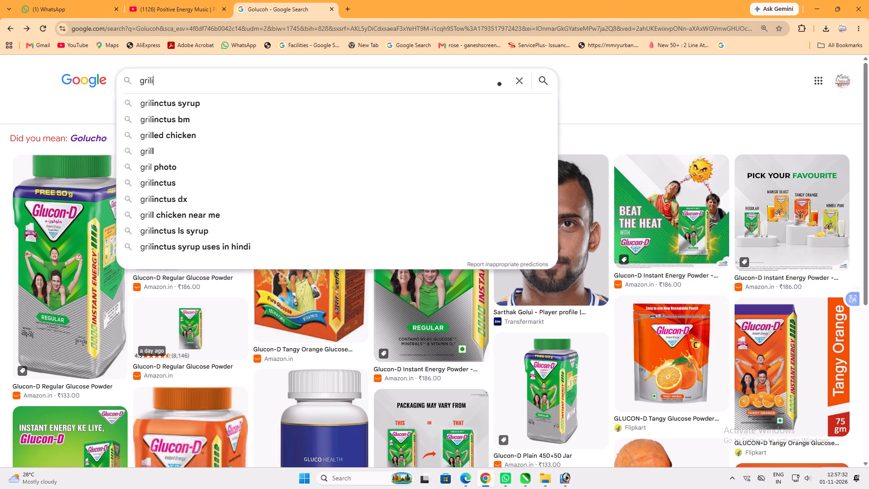
click(176, 101)
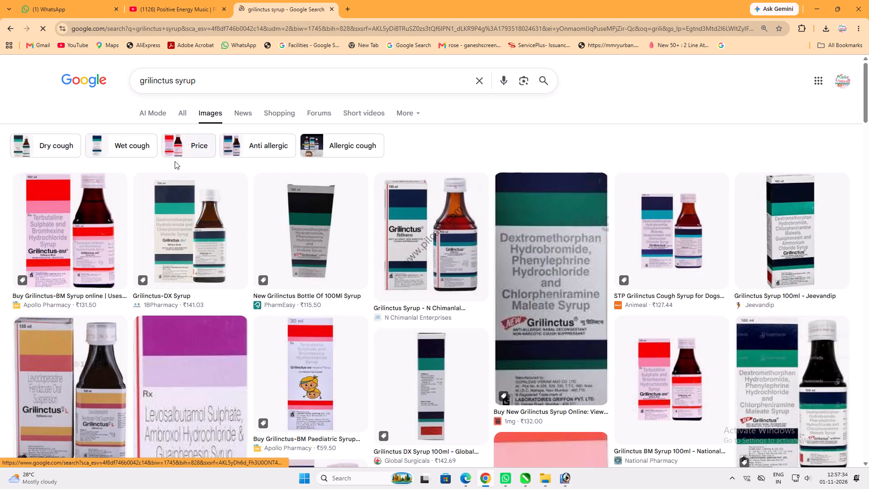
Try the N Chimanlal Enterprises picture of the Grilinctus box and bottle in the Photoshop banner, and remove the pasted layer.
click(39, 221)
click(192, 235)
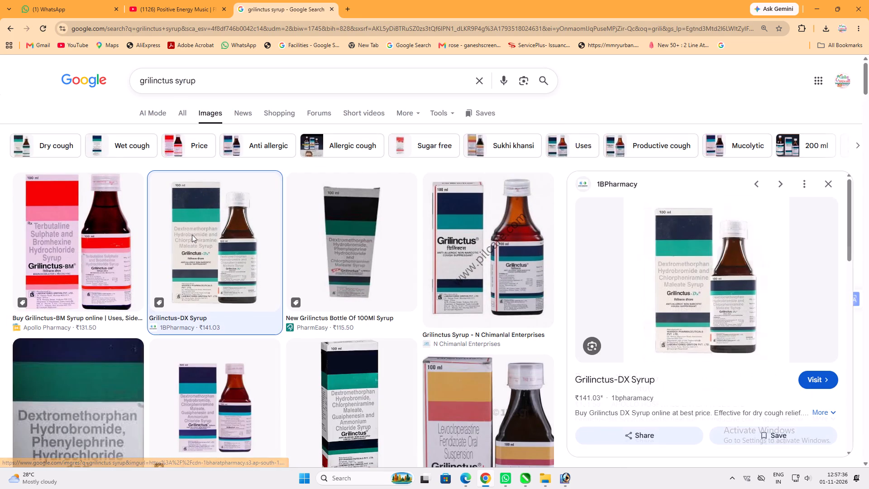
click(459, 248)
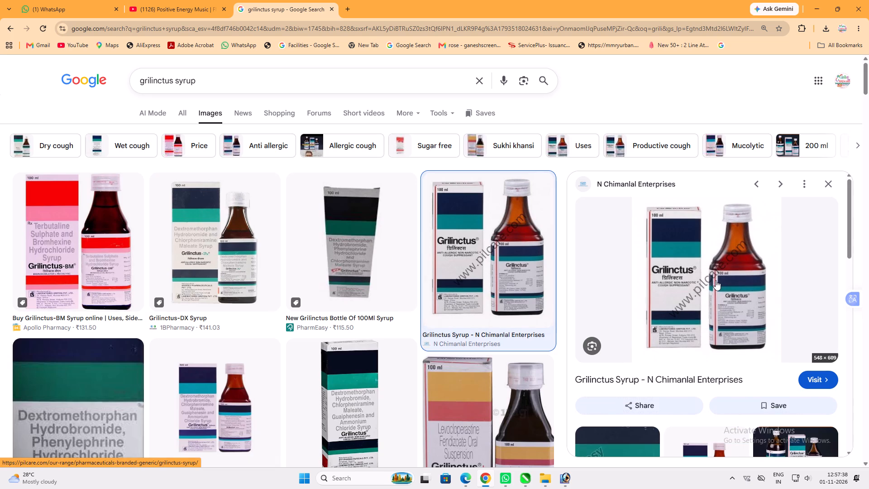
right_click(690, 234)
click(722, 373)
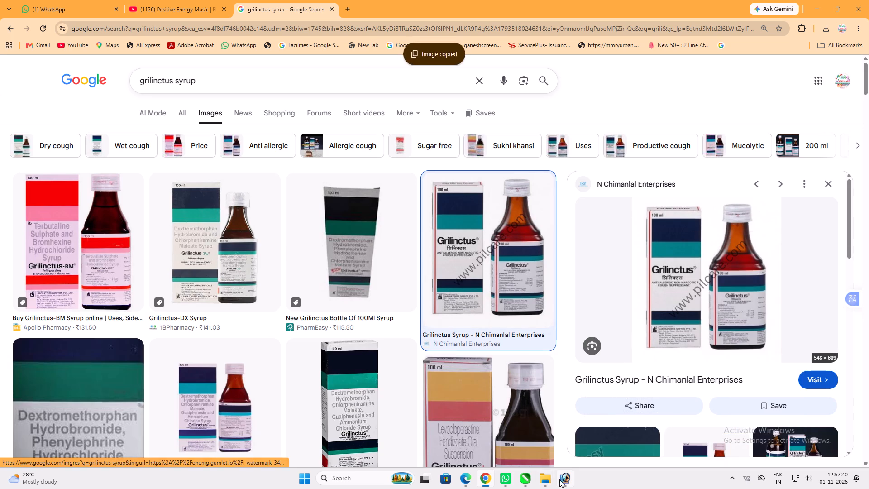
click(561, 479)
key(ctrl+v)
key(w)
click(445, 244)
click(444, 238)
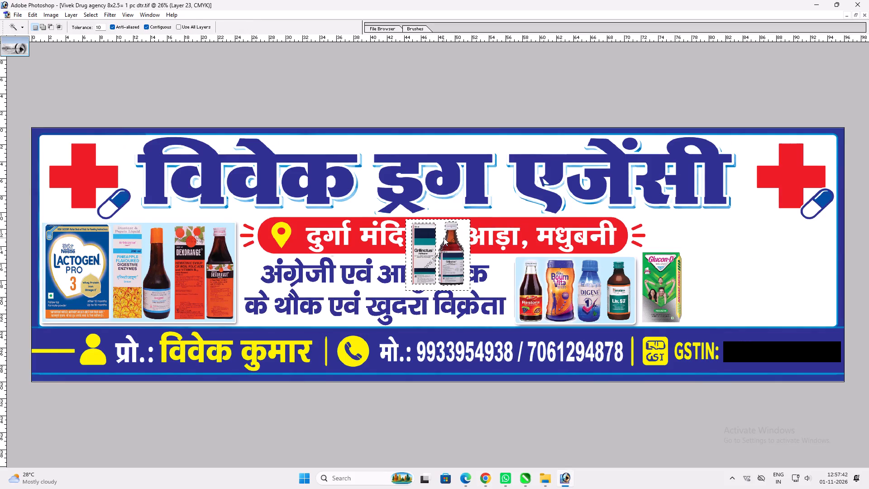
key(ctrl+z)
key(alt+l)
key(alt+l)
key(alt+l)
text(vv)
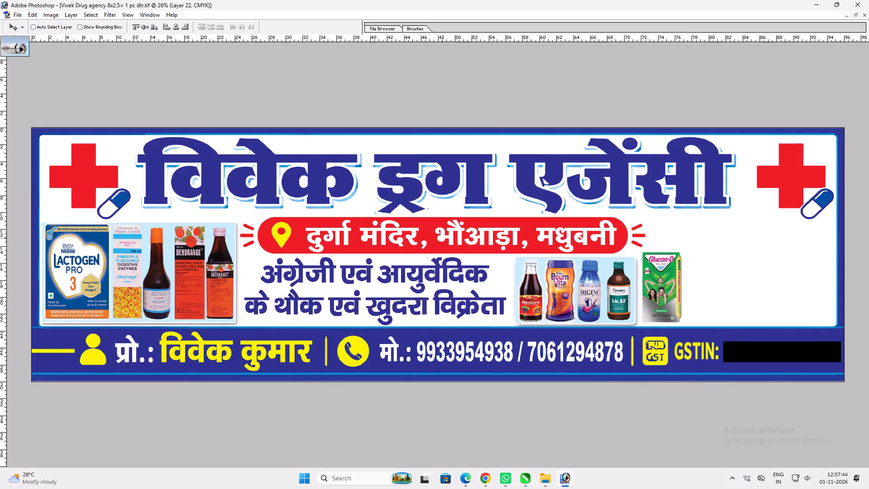
Return to the Grilinctus results in Chrome and copy the Jeevandip picture of the 100 ml Grilinctus Syrup box.
click(486, 473)
scroll(391, 279, down, 3)
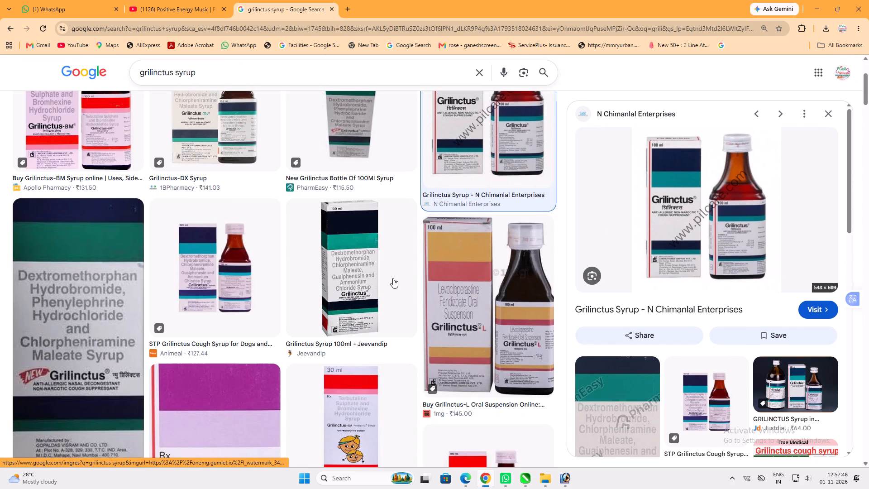
click(131, 272)
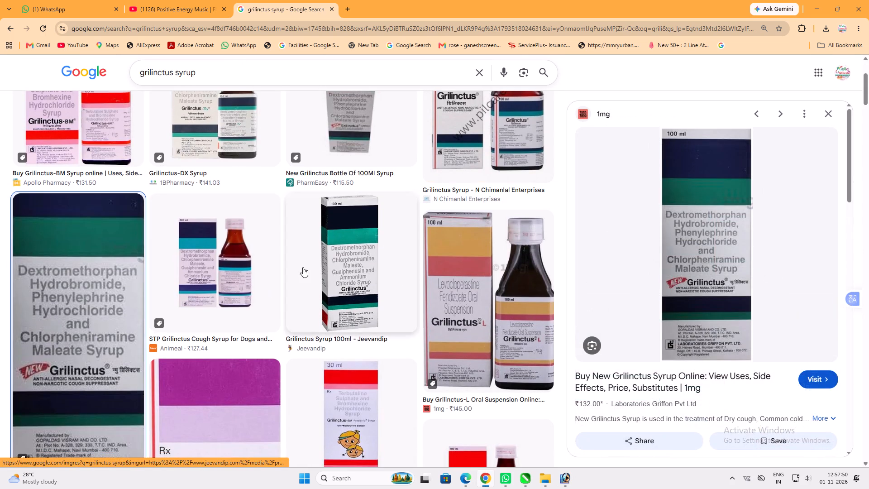
click(325, 255)
right_click(688, 206)
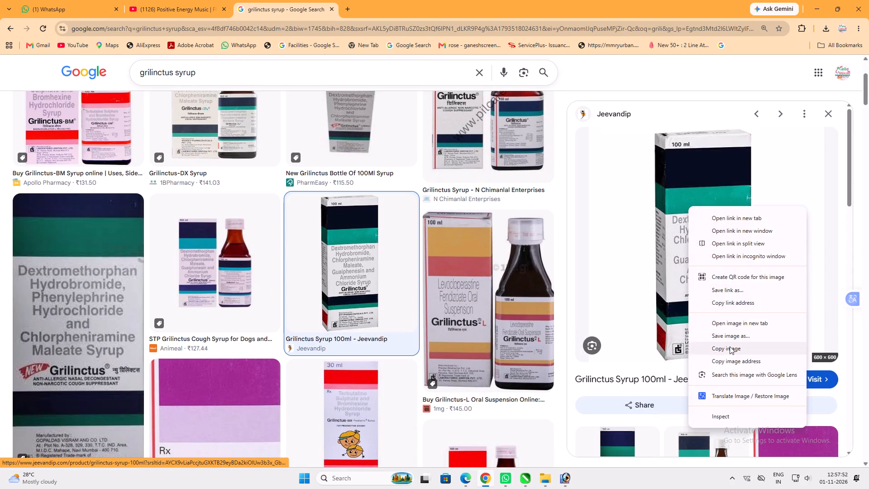
click(730, 346)
Paste the Grilinctus box into the Photoshop banner, delete its white background with the Magic Wand and place it beside the Glucon-D box.
click(563, 475)
key(ctrl+v)
key(v)
key(w)
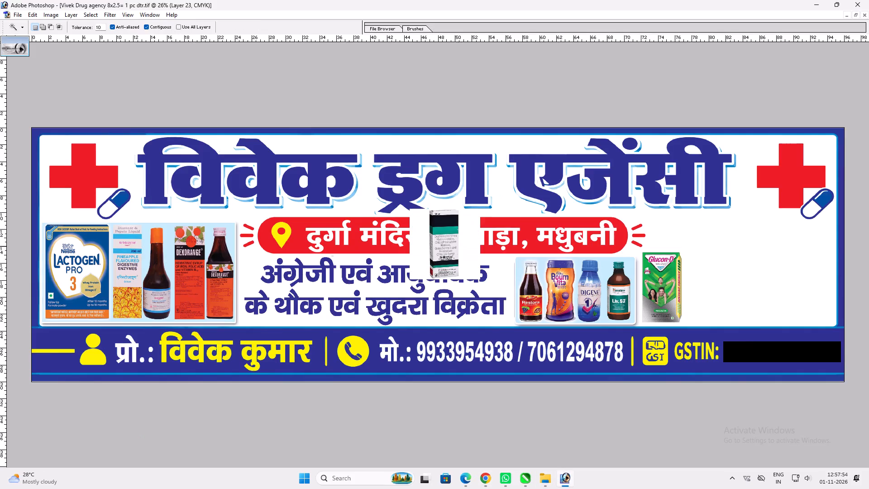
click(463, 238)
key(Delete)
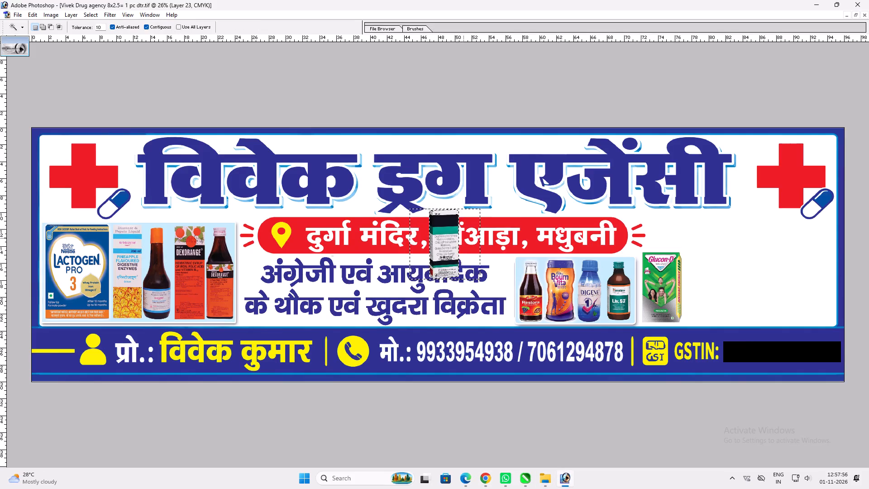
key(ctrl+d)
key(v)
key(v)
drag(464, 253, 720, 297)
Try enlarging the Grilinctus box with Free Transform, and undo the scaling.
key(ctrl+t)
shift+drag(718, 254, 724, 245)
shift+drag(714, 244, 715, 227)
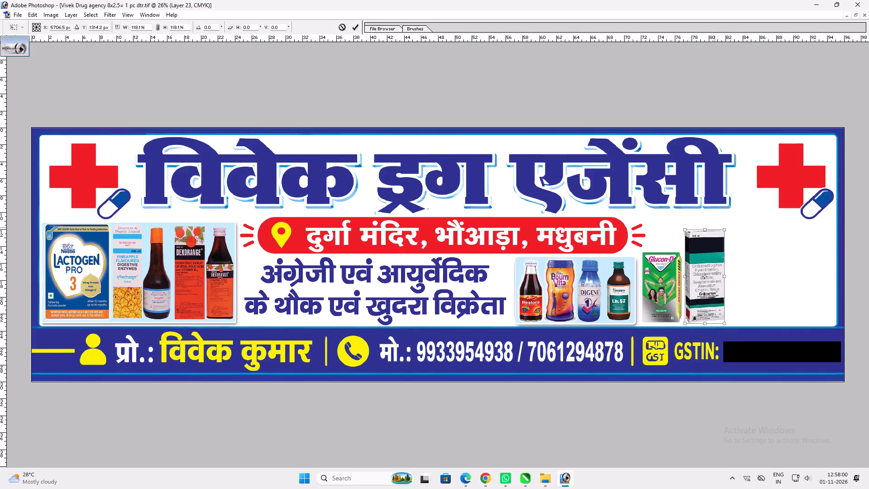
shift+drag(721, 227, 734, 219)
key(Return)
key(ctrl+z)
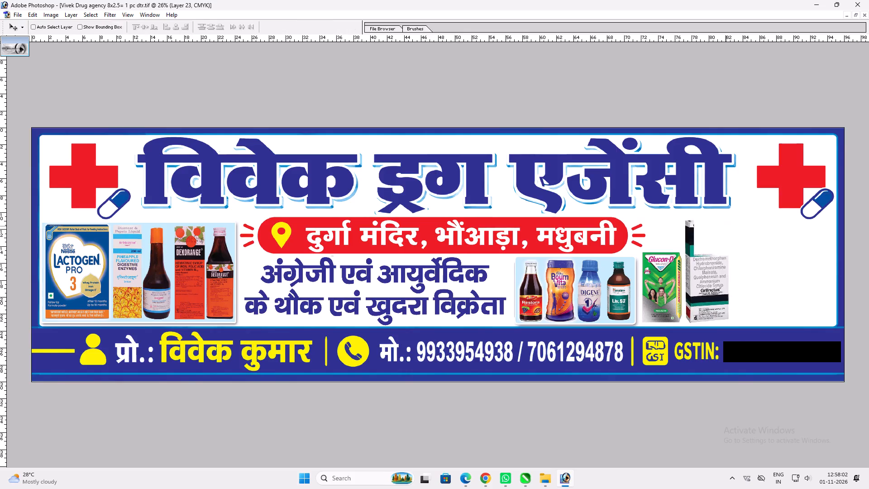
Enlarge the Grilinctus box proportionally to about 155% with Free Transform, keeping its base level with the Glucon-D box.
key(ctrl+t)
shift+drag(716, 252, 740, 216)
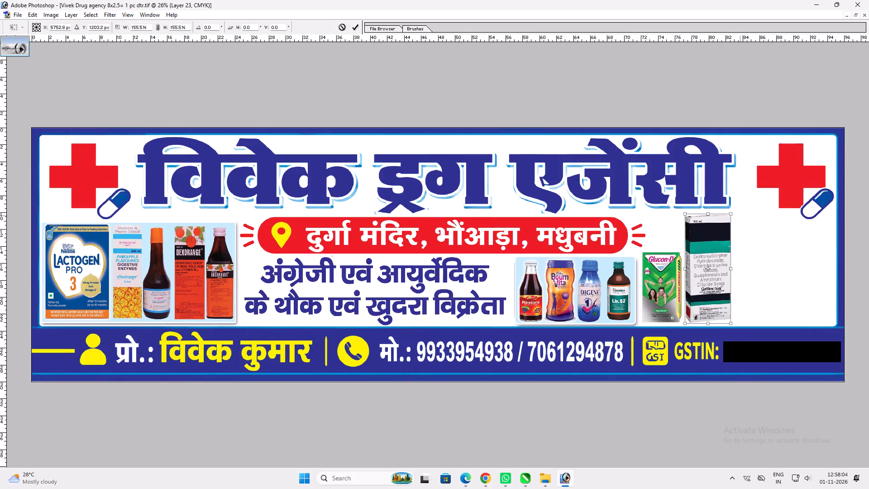
shift+drag(740, 216, 740, 216)
key(shift+Return)
Select the Glucon-D box and stretch it slightly taller with Free Transform, keeping its base in place.
key(v)
ctrl+click(670, 279)
key(ctrl+t)
drag(662, 246, 663, 246)
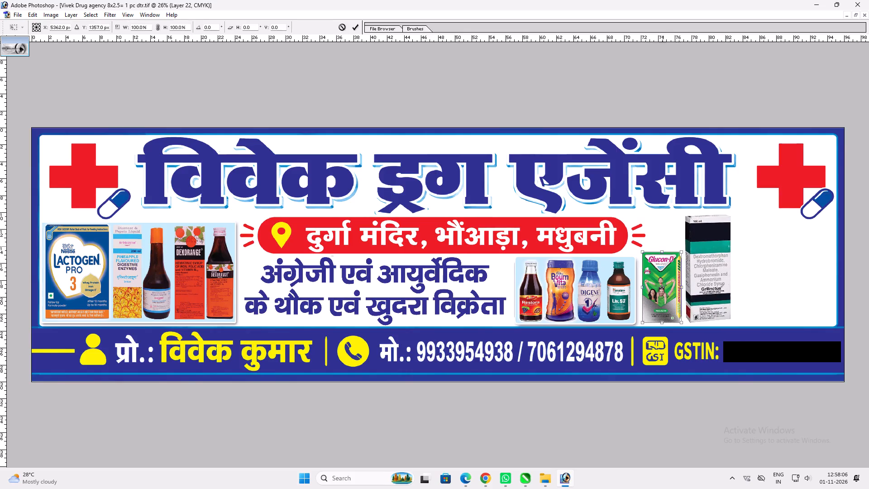
drag(663, 246, 664, 242)
shift+drag(660, 251, 665, 247)
key(shift+Return)
key(v)
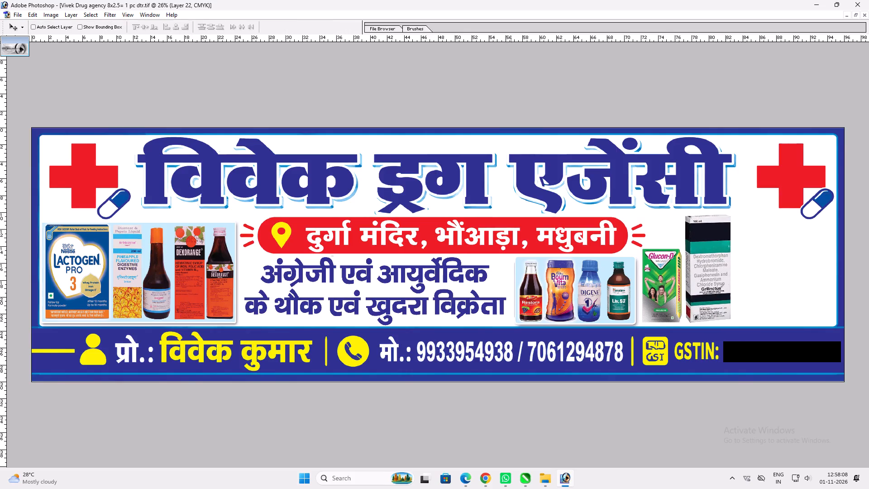
In Chrome, search Google Images for torex syrup and copy the Torex Herbal cough syrup box-and-bottle picture.
click(487, 483)
click(206, 70)
key(ctrl+a)
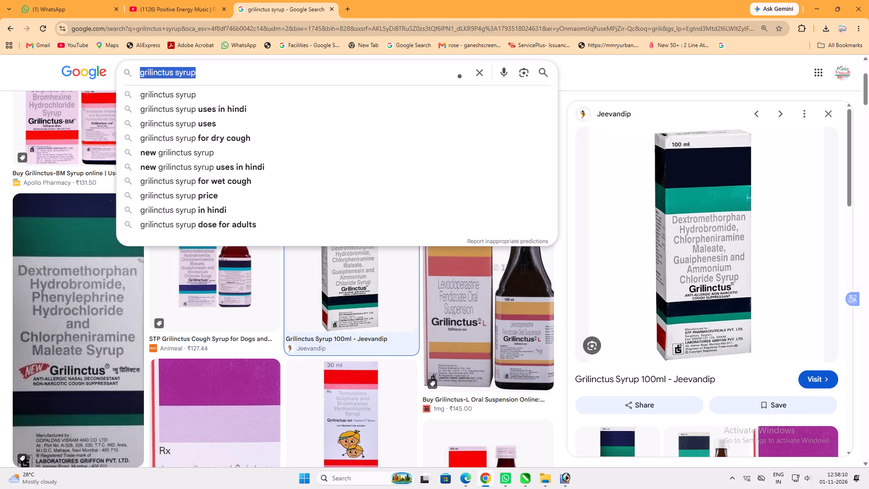
key(shift+d)
text(or)
key(BackSpace)
key(BackSpace)
key(BackSpace)
text(torex)
click(205, 89)
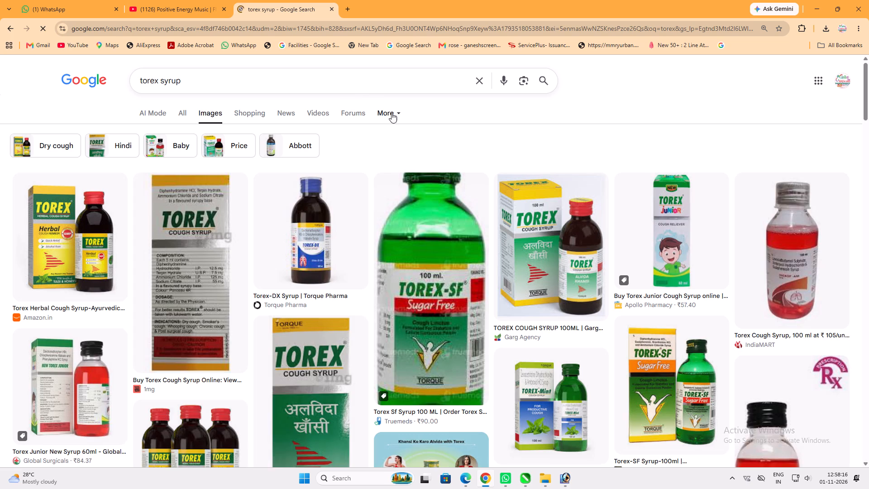
click(104, 242)
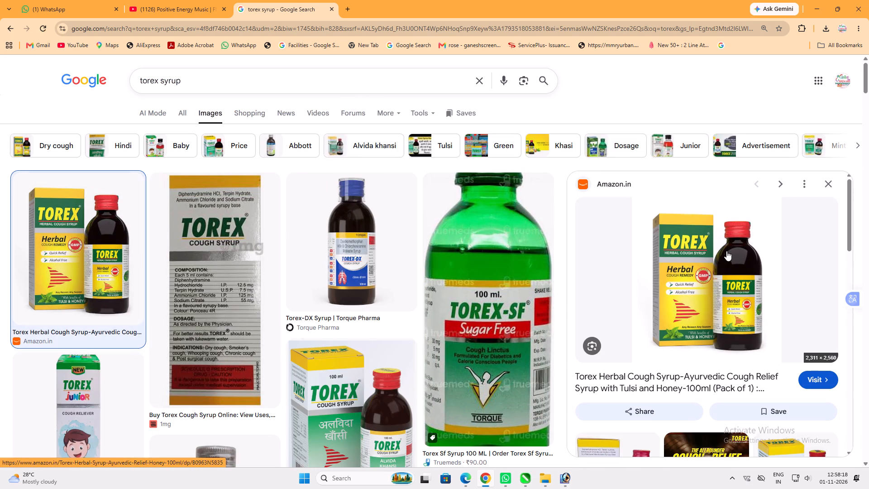
right_click(700, 240)
click(744, 383)
Paste the Torex picture into the Photoshop banner and delete the white background around it with the Magic Wand.
click(562, 482)
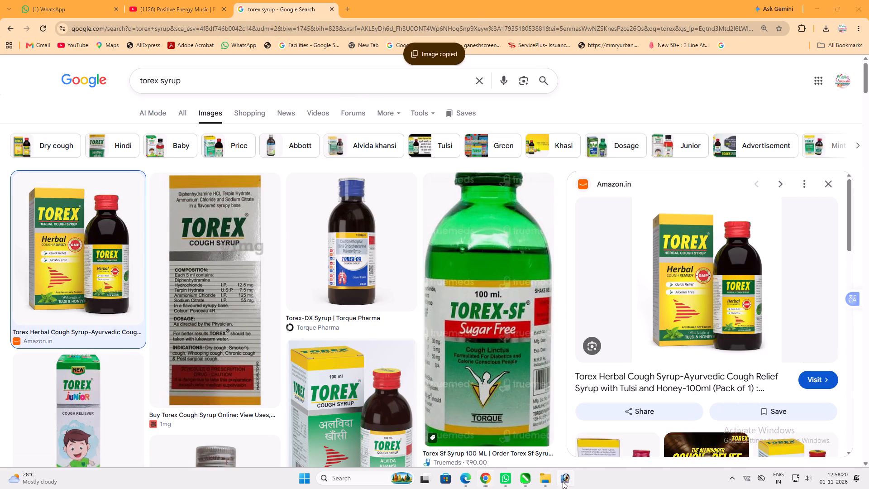
key(ctrl+v)
key(w)
click(471, 204)
key(Delete)
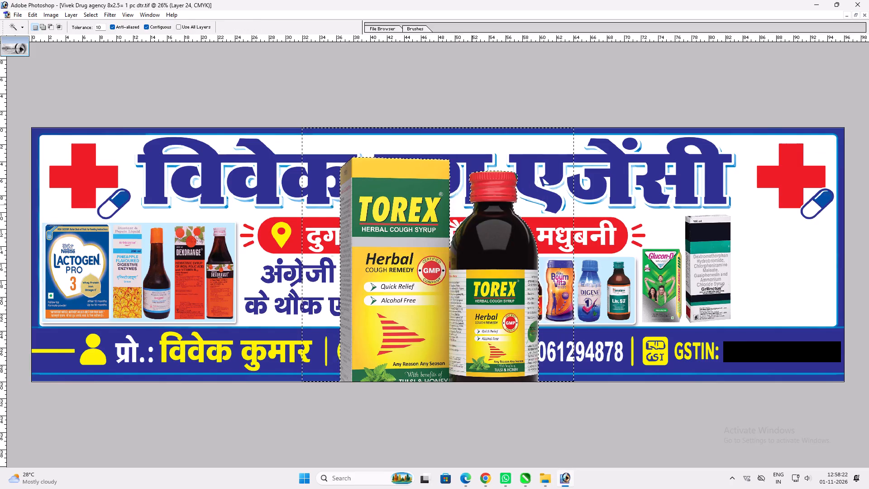
key(ctrl+d)
Shrink the Torex picture proportionally with Free Transform and delete the leftover white background below it with the Magic Wand.
key(ctrl+t)
alt+shift+drag(573, 155, 520, 243)
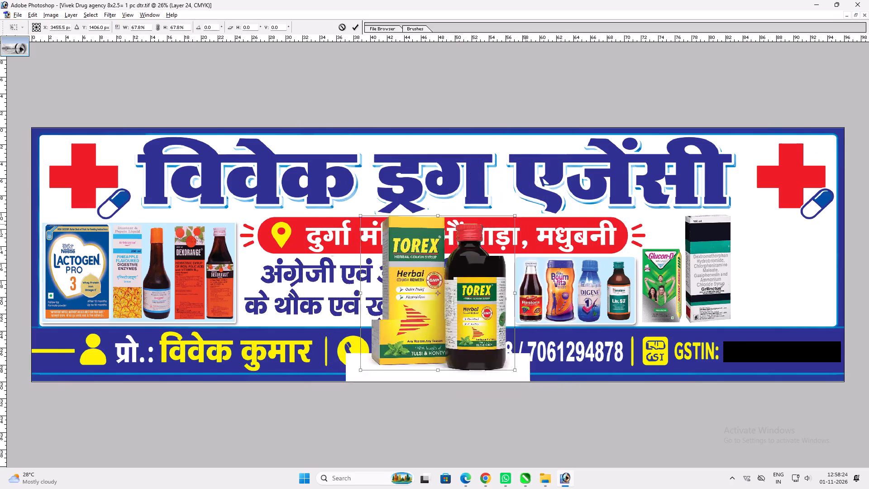
alt+shift+drag(520, 243, 514, 259)
key(shift+Return)
key(w)
key(w)
click(483, 340)
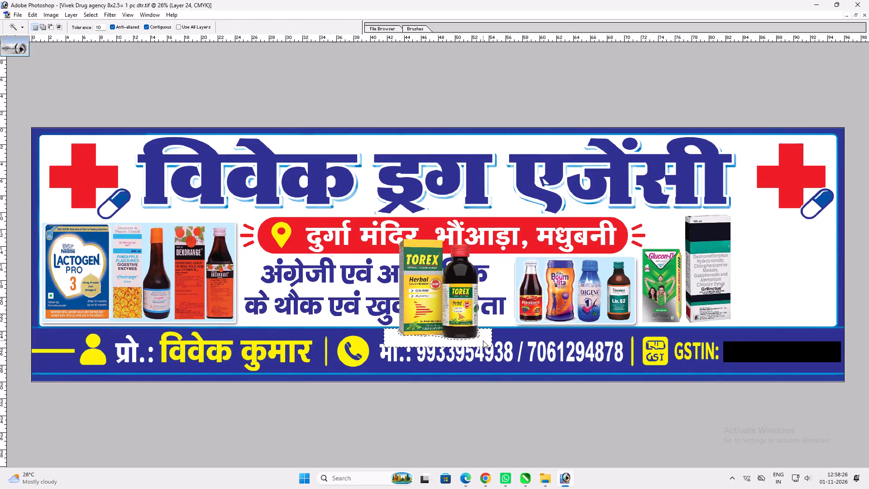
key(Delete)
key(ctrl+d)
Move the Torex box and bottle into the empty space beside the Grilinctus box, level with its base.
key(v)
key(v)
drag(461, 321, 797, 307)
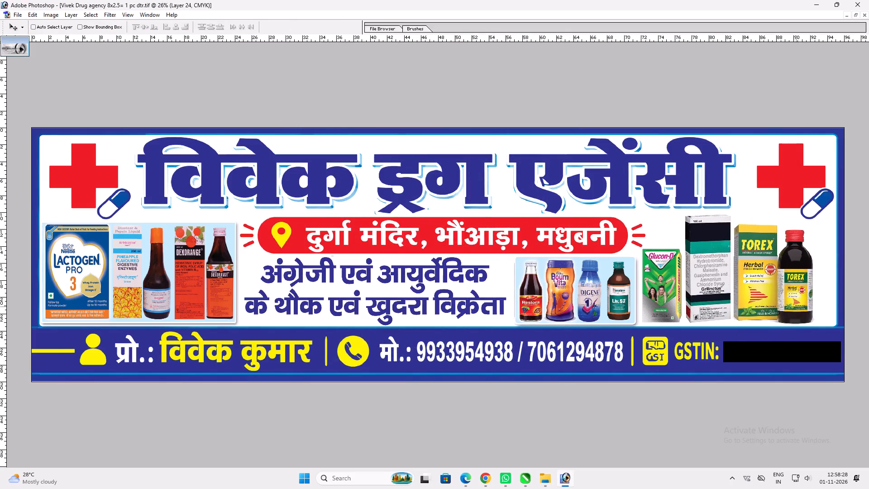
drag(797, 307, 796, 306)
Shrink the Torex box and bottle further with Free Transform, keeping them beside the base of the Grilinctus box.
key(ctrl+t)
shift+drag(812, 224, 782, 241)
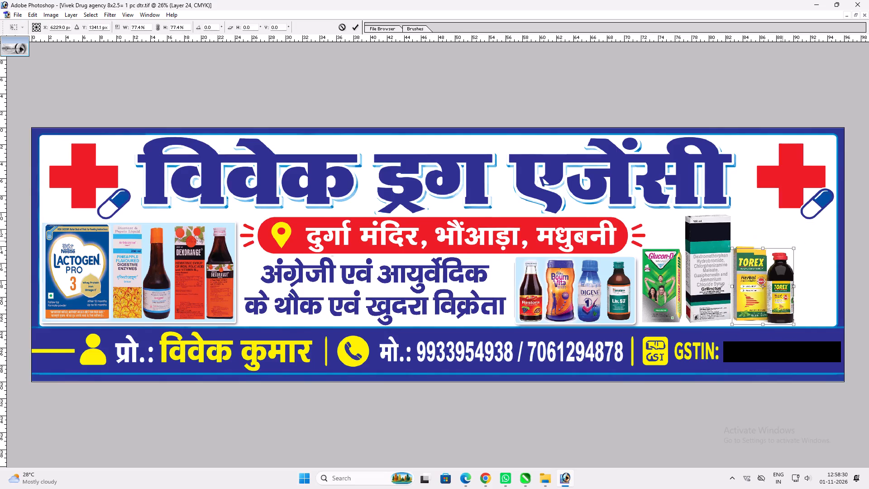
shift+drag(782, 241, 775, 245)
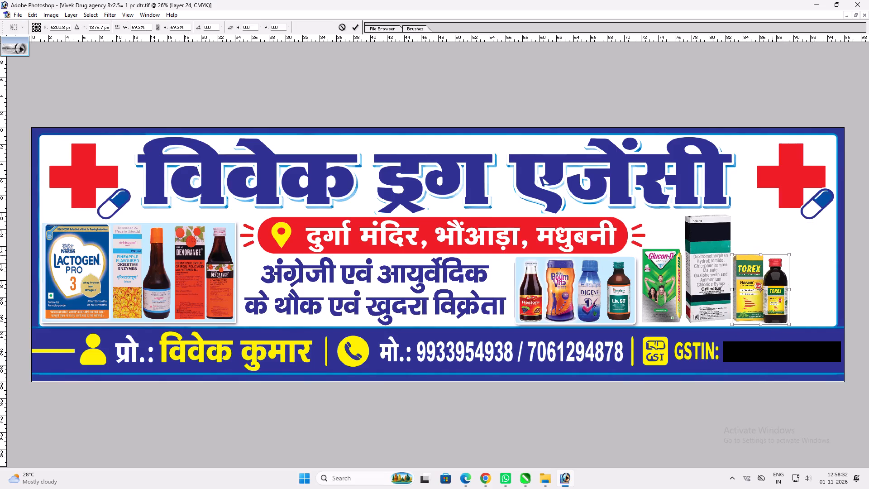
shift+drag(791, 252, 781, 256)
key(shift+Return)
key(v)
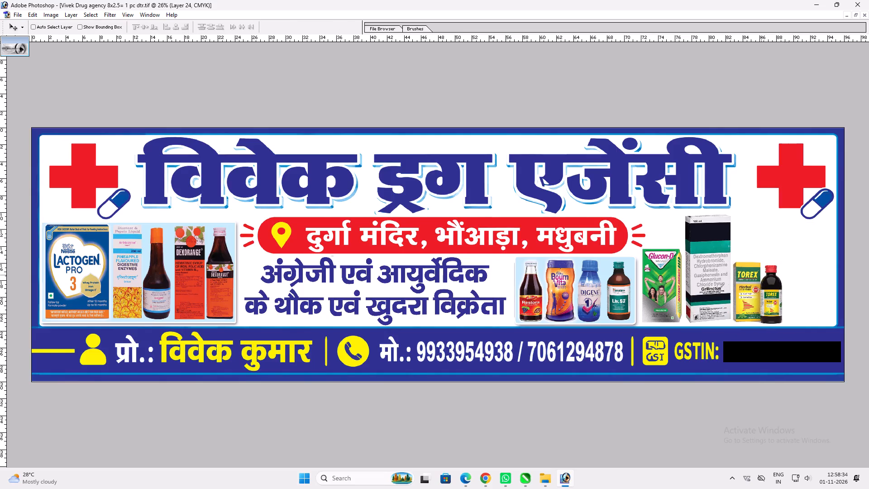
click(762, 276)
key(v)
key(v)
In Chrome, search Google Images for corex syrup and copy the Apollo Pharmacy picture of the Corex DX bottle.
click(492, 474)
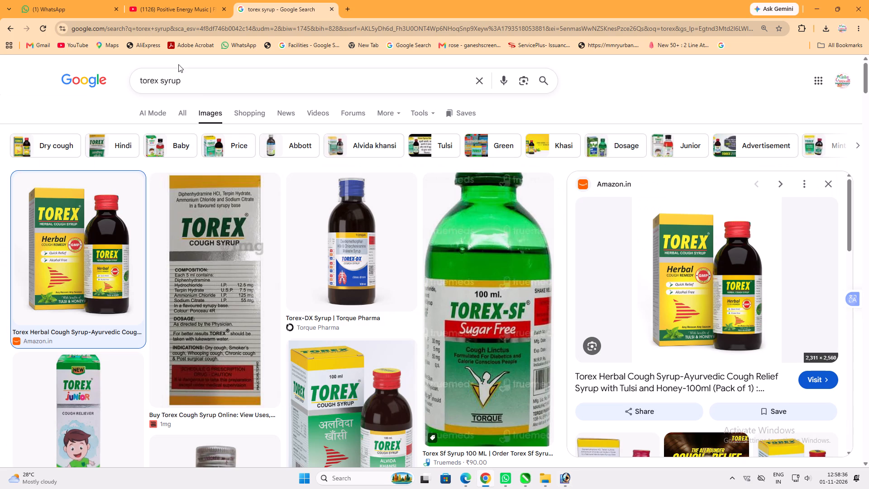
click(193, 79)
key(ctrl+a)
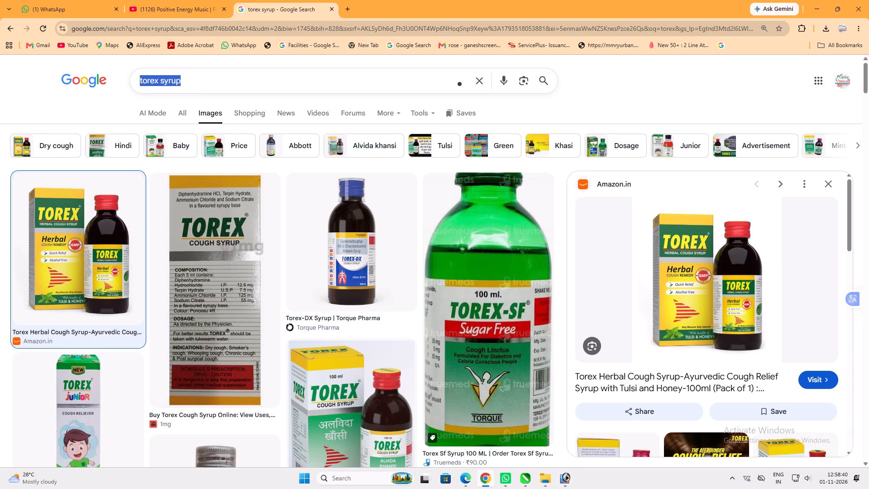
text(Corex)
click(201, 103)
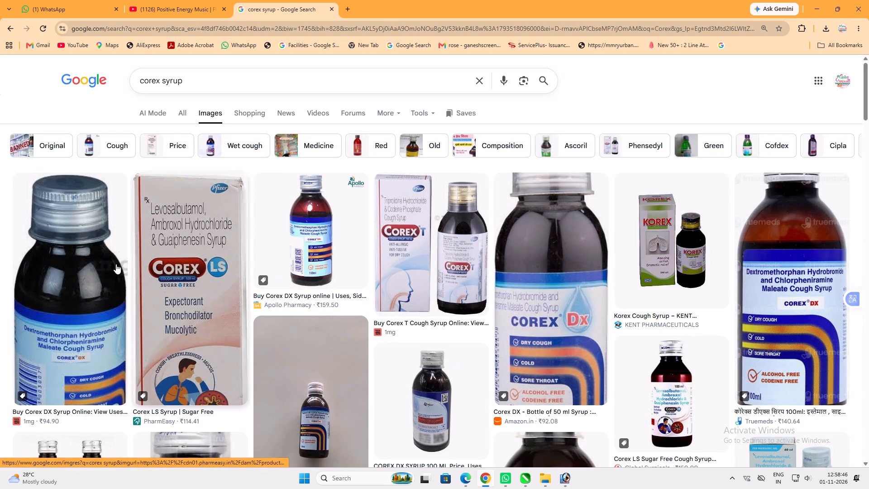
drag(194, 81, 183, 85)
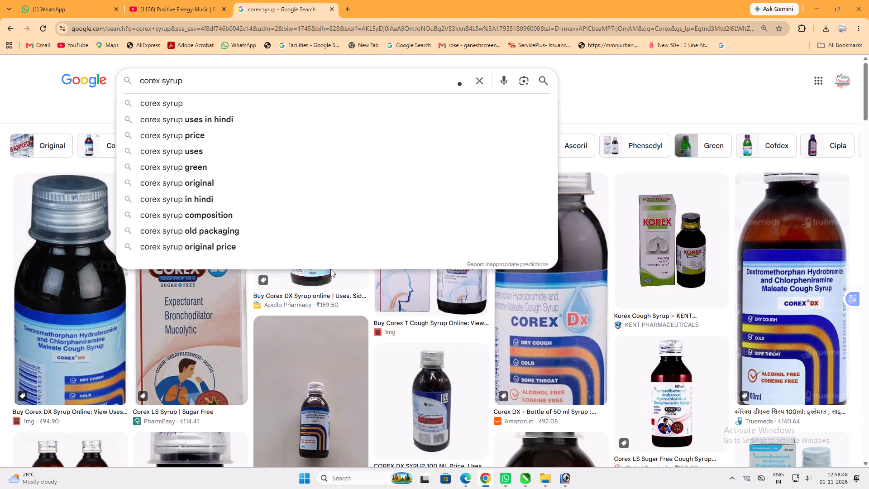
click(325, 274)
right_click(743, 234)
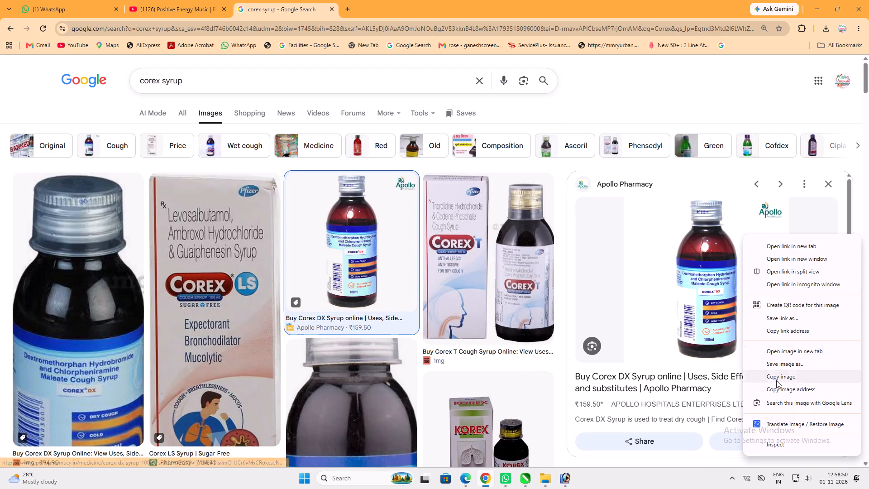
click(774, 374)
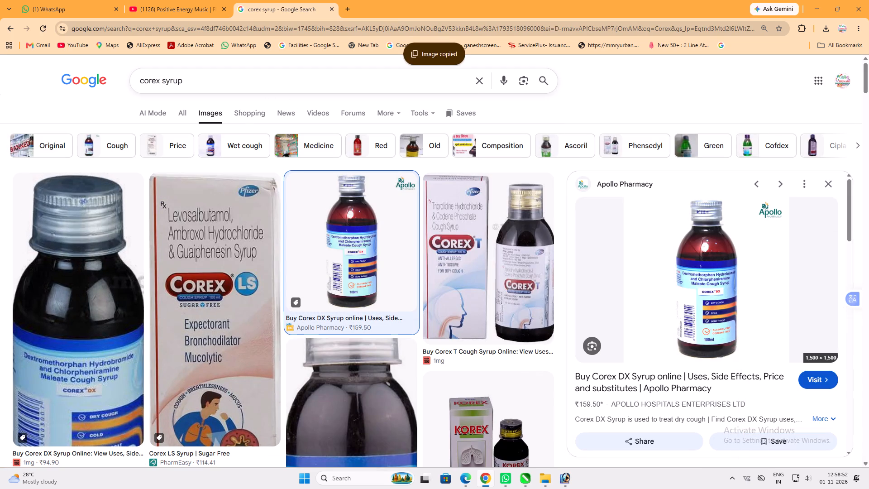
Paste the Corex DX picture into the Photoshop banner and select its white background with the Magic Wand at tolerance 2.
click(568, 477)
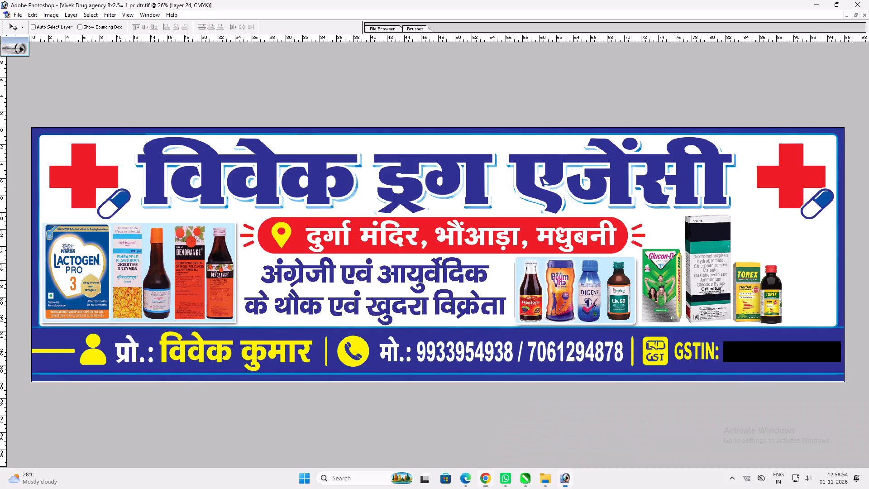
key(ctrl+v)
key(w)
click(495, 242)
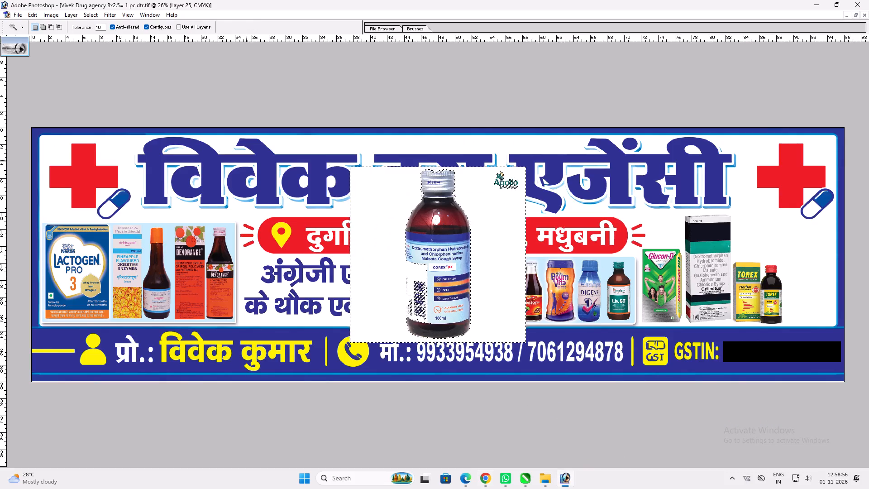
drag(102, 29, 36, 10)
key(2)
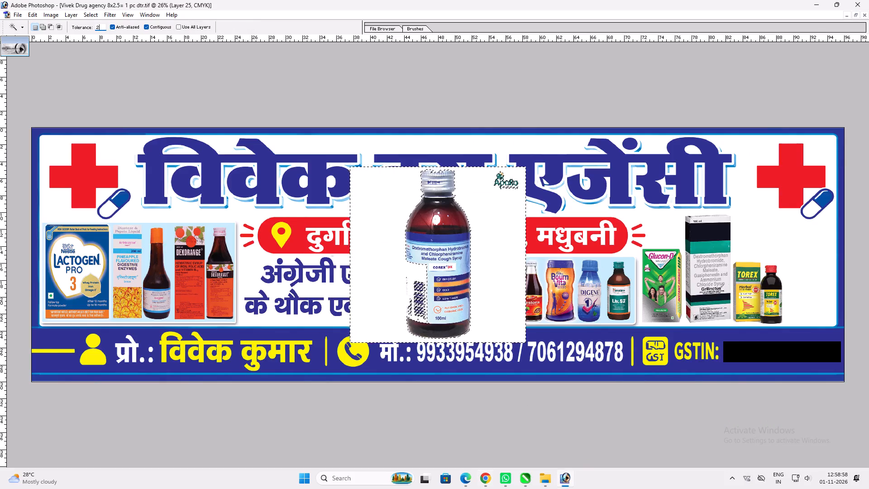
double_click(398, 212)
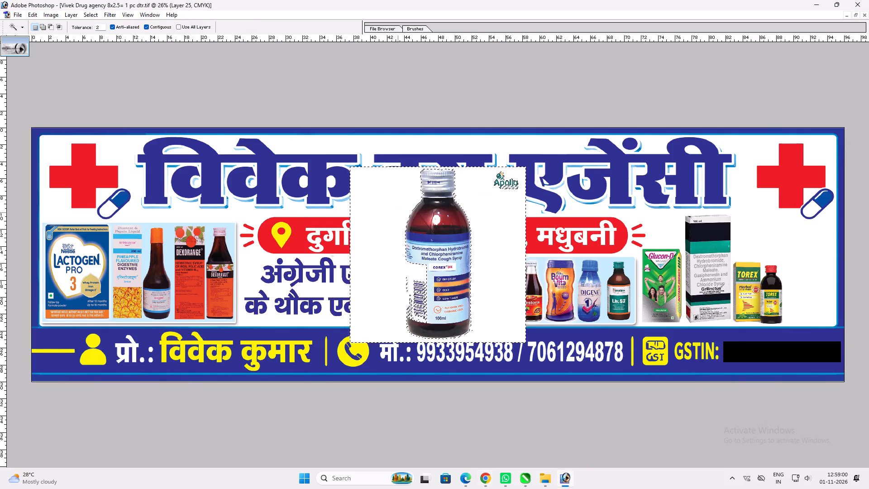
Remove the bottle's white label area from the selection with the Lasso and delete the remaining selected background.
key(l)
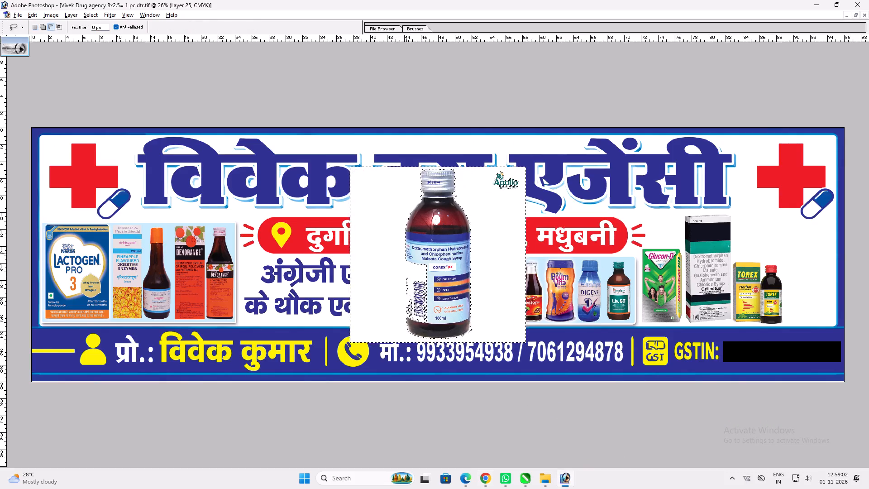
alt+drag(405, 256, 404, 269)
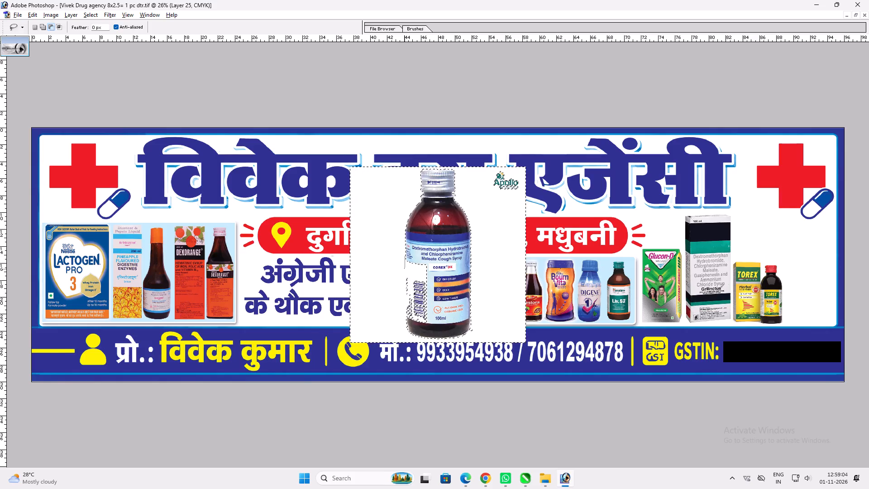
alt+drag(404, 269, 406, 324)
alt+drag(406, 324, 408, 327)
alt+drag(406, 258, 436, 265)
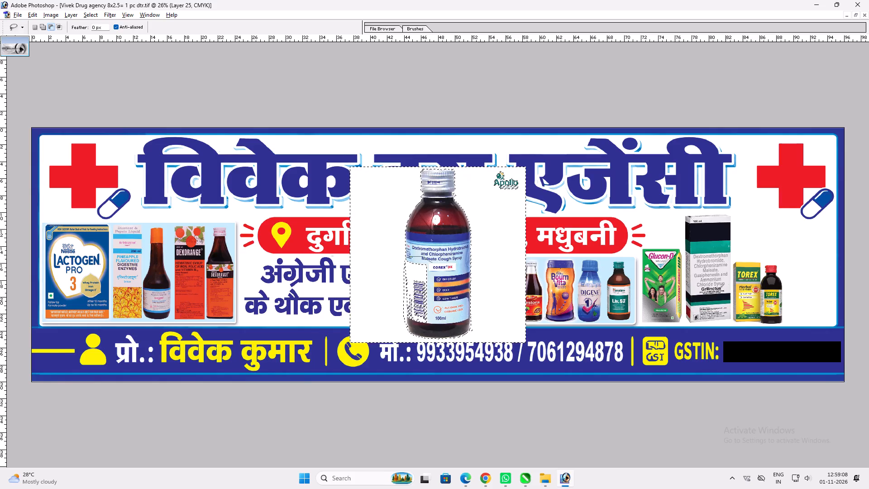
alt+drag(436, 265, 406, 331)
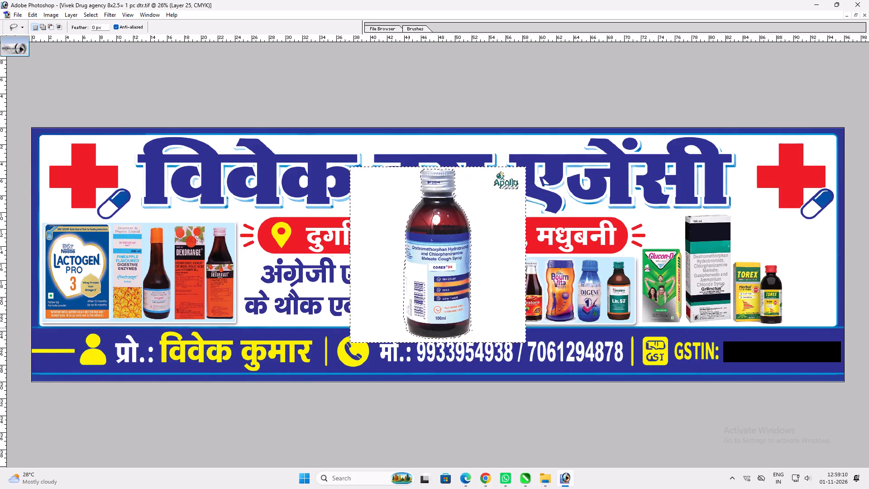
key(Delete)
key(ctrl+d)
Move the Corex bottle above the Torex pack and scale it down to about 48% with Free Transform.
key(v)
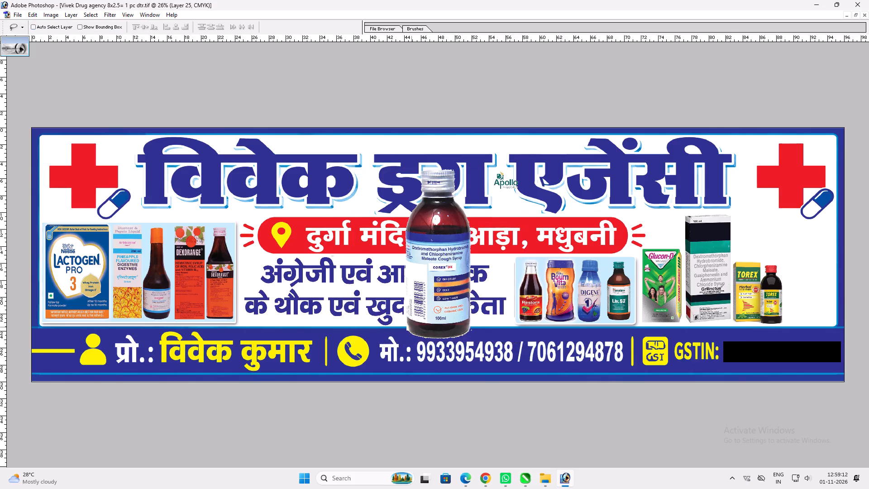
key(v)
drag(415, 322, 720, 293)
key(ctrl+t)
alt+shift+drag(826, 139, 783, 190)
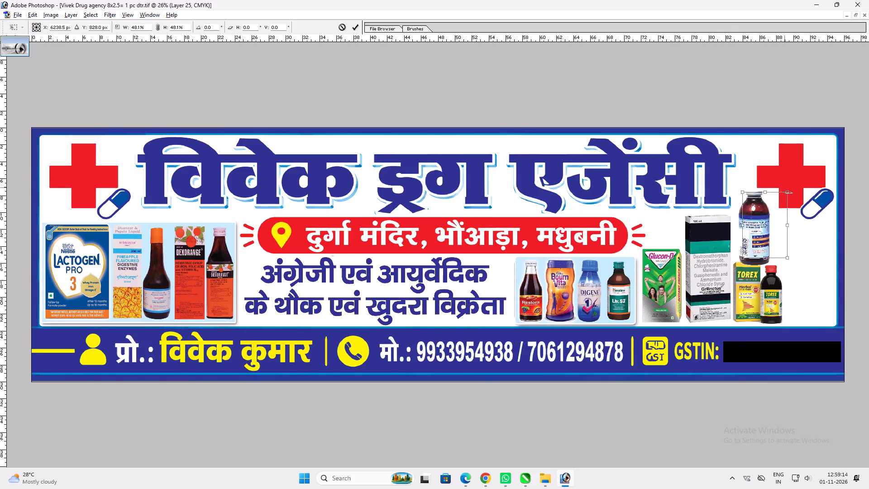
alt+shift+drag(783, 190, 783, 190)
key(Return)
key(v)
drag(751, 211, 741, 211)
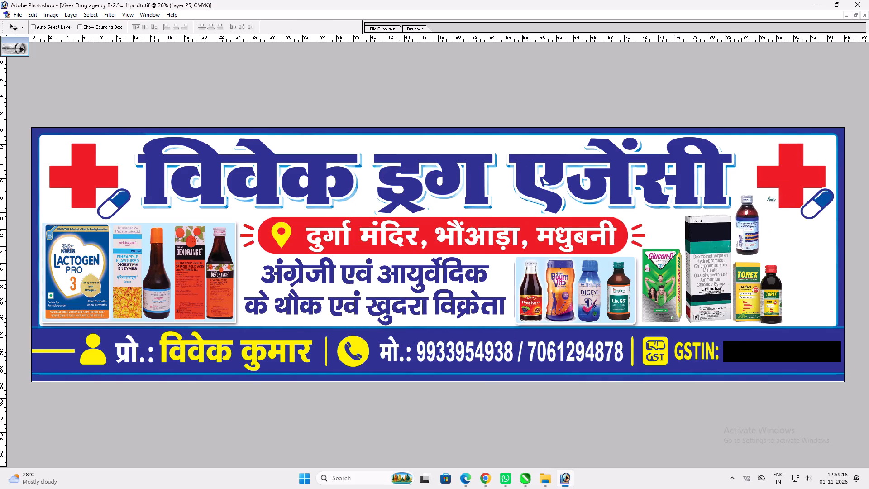
drag(741, 211, 743, 213)
Select the leftover Apollo logo beside the Corex bottle with a rectangular marquee and delete it.
key(m)
drag(766, 178, 778, 205)
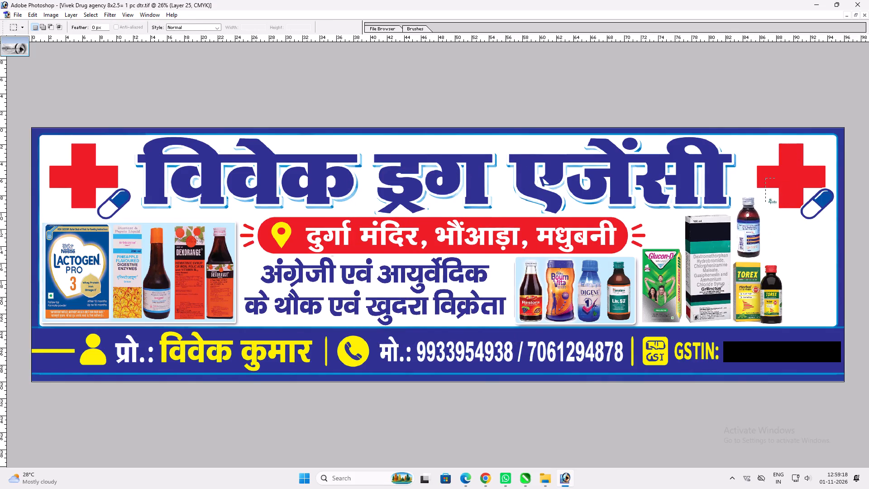
drag(778, 205, 784, 208)
key(Delete)
key(ctrl+d)
Shrink the Corex bottle proportionally with Free Transform so it fits between the red cross and the Torex box.
key(ctrl+t)
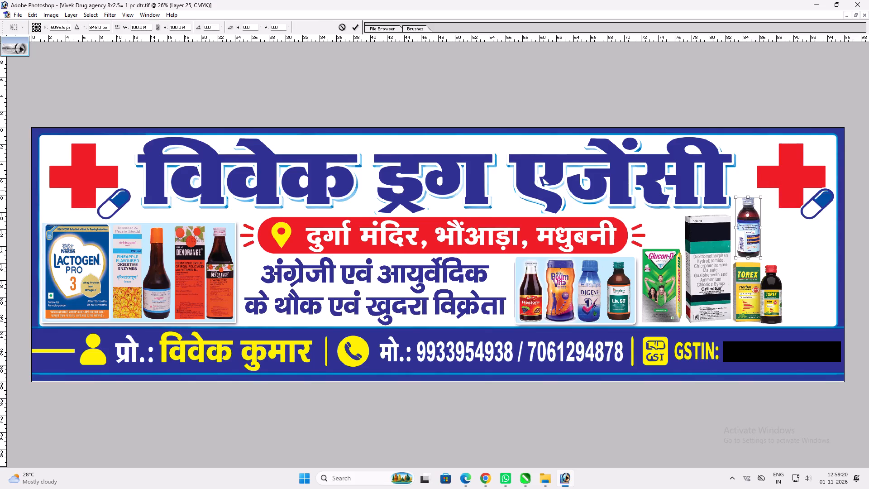
shift+drag(758, 198, 752, 213)
key(shift+Return)
key(v)
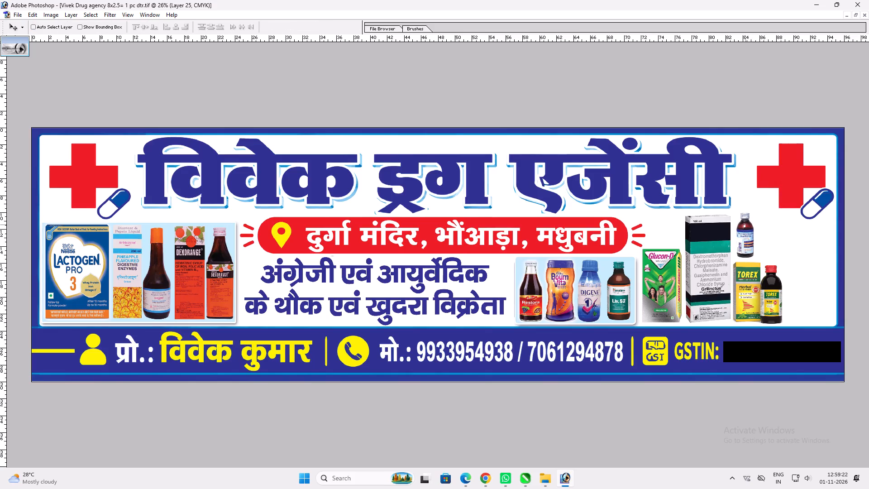
Duplicate the Corex bottle beside the original and scale the copy down slightly with Free Transform, keeping its base level.
alt+drag(743, 230, 756, 230)
key(ctrl+t)
shift+drag(766, 212, 760, 221)
key(shift+Return)
key(v)
Move the pair of Corex bottles down slightly in the gap above the Torex pack.
click(761, 238)
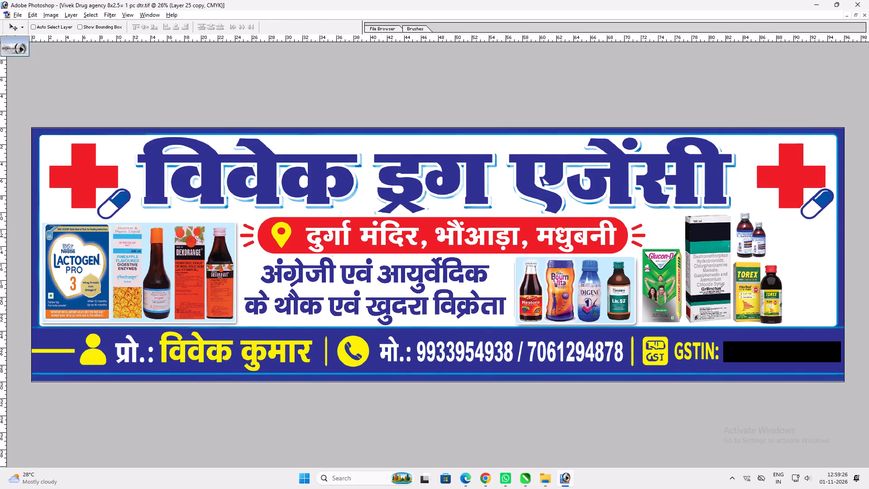
ctrl+shift+double_click(748, 237)
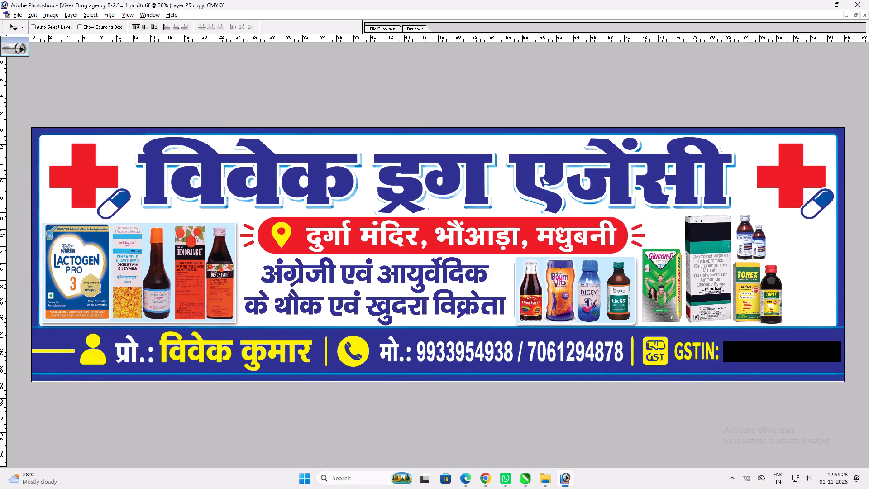
key(ctrl+t)
key(Return)
key(z)
drag(716, 200, 868, 355)
key(v)
key(v)
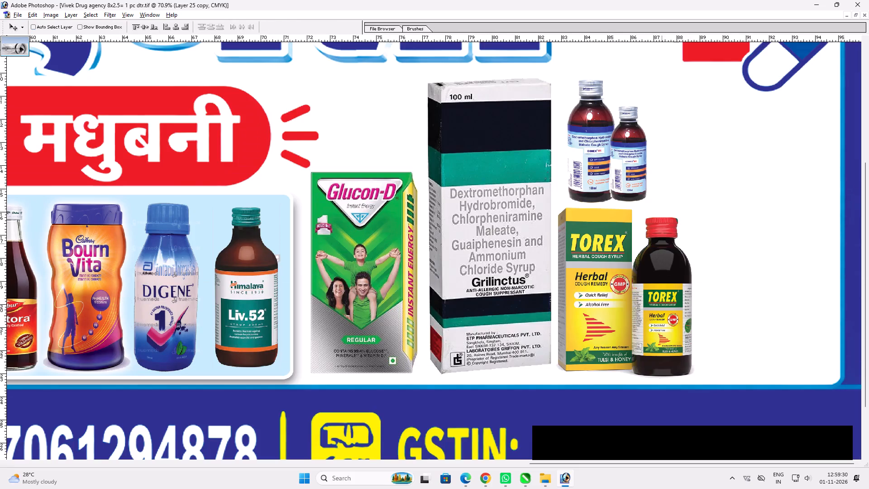
key(ctrl+z)
key(space)
right_drag(621, 207, 640, 212)
click(647, 214)
Enlarge the Corex bottle pair to about 106% with Free Transform and shift it slightly away from the Grilinctus box.
key(ctrl+t)
shift+drag(766, 215, 770, 212)
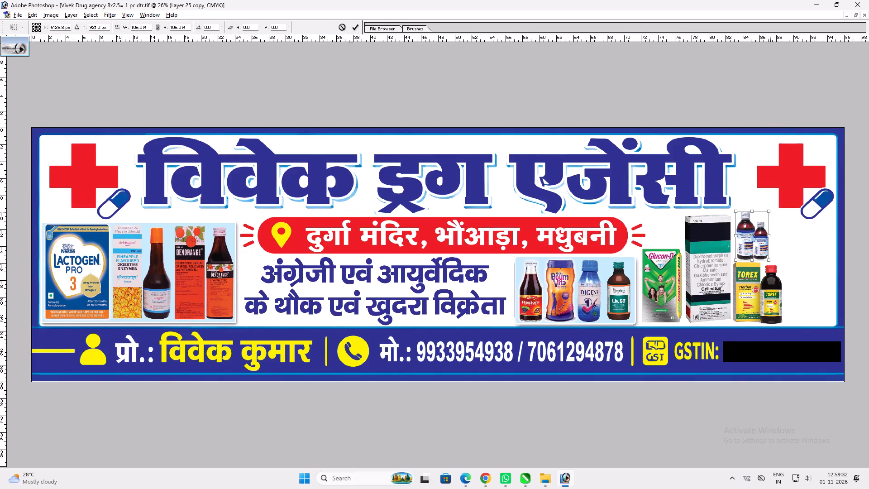
shift+drag(770, 212, 771, 212)
key(shift+Return)
key(v)
click(756, 227)
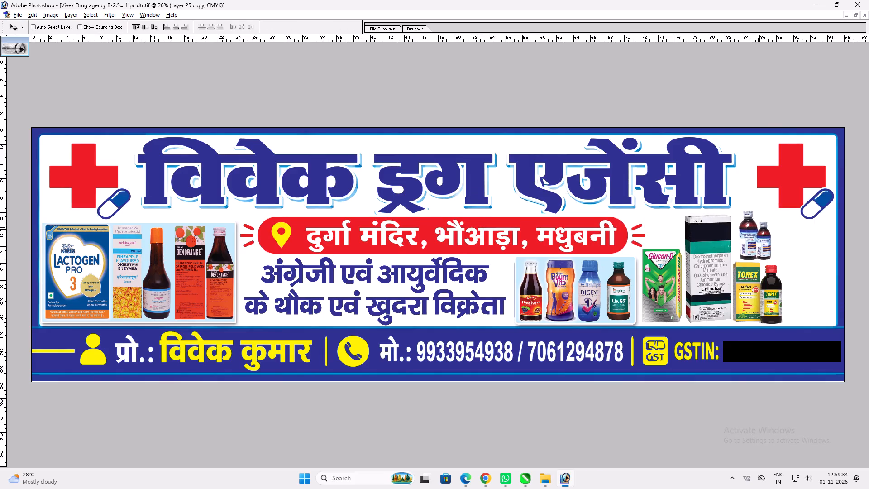
Reduce the height of the Corex bottle pair to about 95.4% with Free Transform, keeping its width.
key(v)
key(ctrl+t)
shift+drag(748, 211, 741, 213)
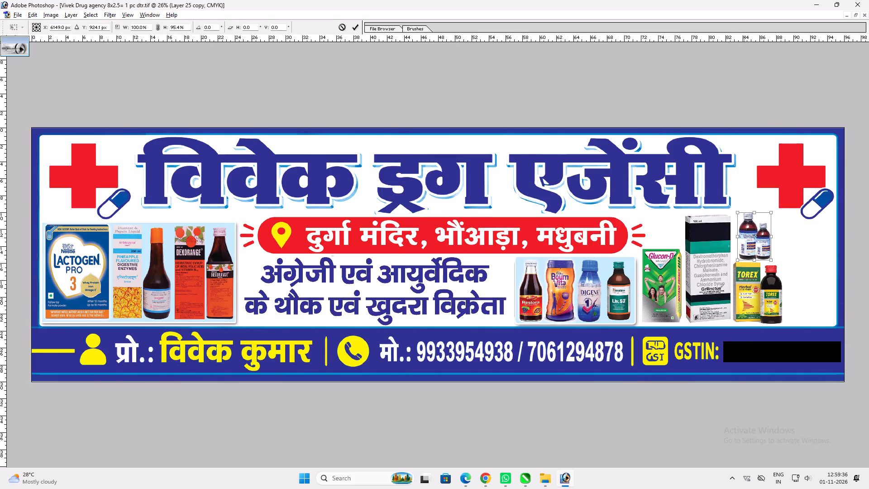
key(shift+Return)
key(v)
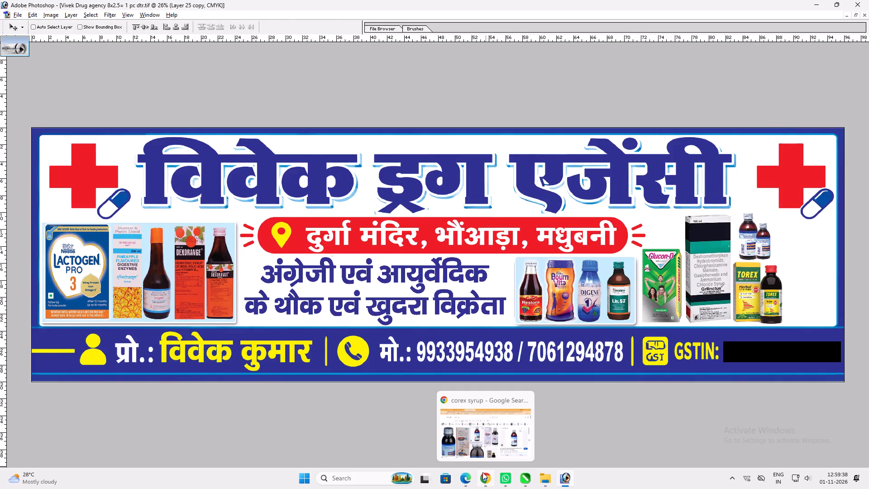
click(482, 204)
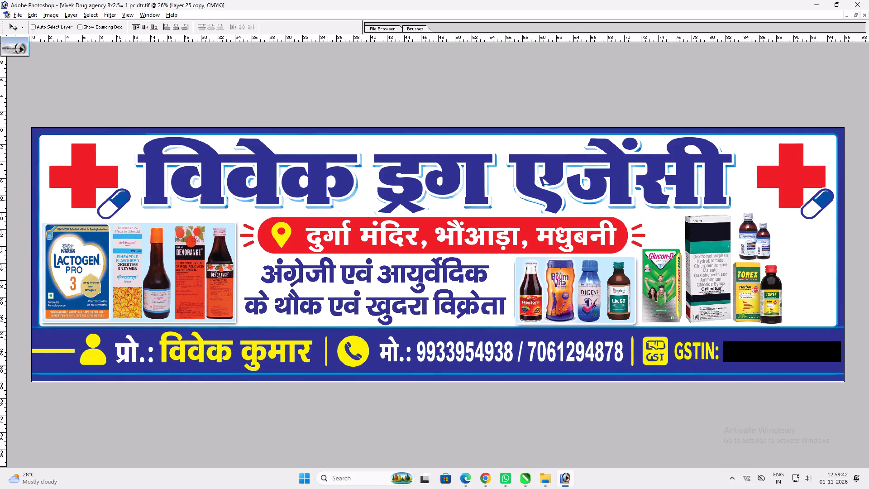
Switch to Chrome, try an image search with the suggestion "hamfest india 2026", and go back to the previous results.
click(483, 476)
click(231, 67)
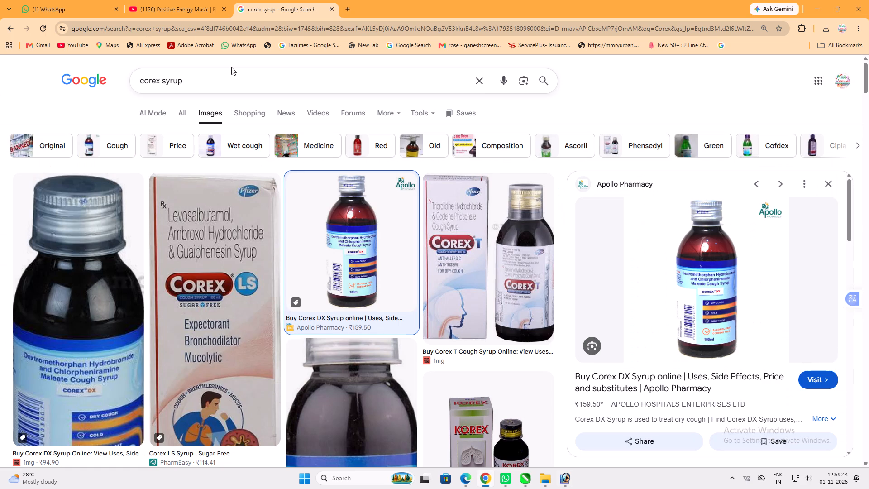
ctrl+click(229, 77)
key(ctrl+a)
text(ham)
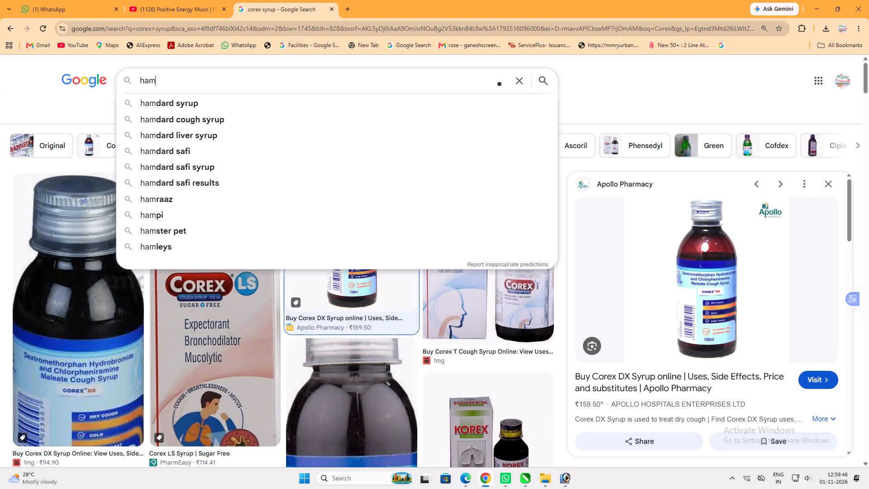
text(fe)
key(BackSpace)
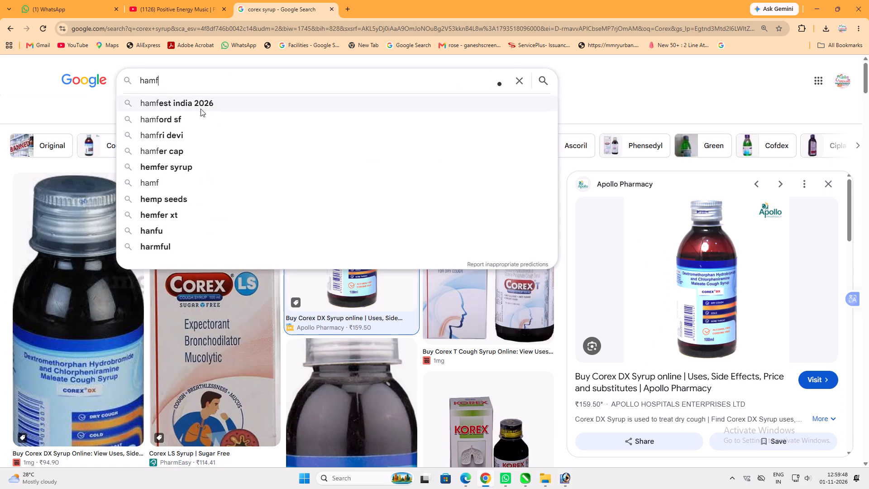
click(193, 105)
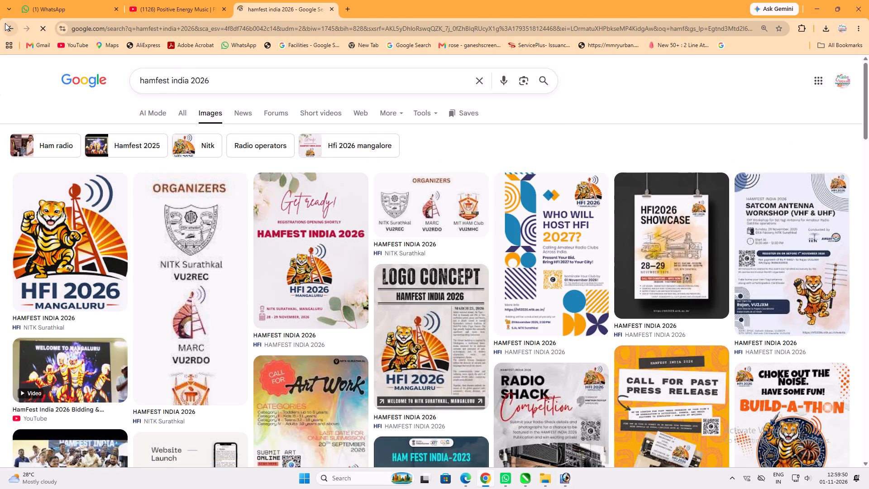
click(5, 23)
Search Google Images for "hemfer syrup".
click(186, 84)
key(ctrl+a)
text(hamfer)
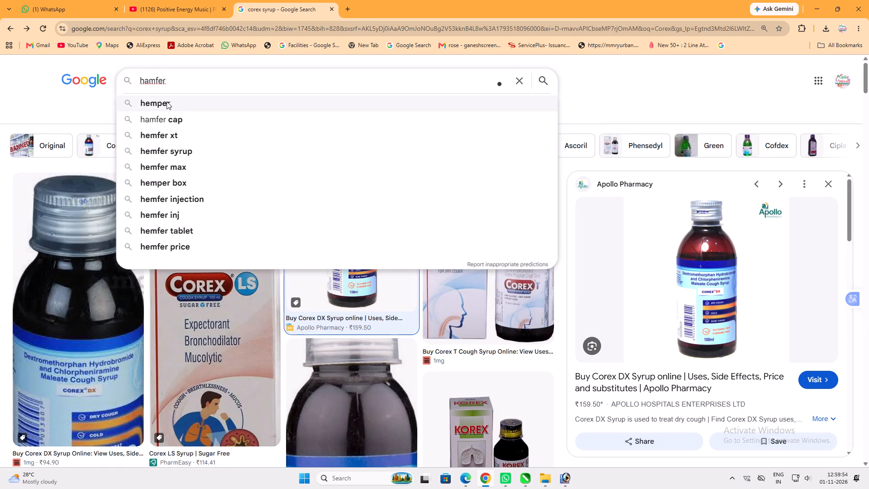
click(167, 101)
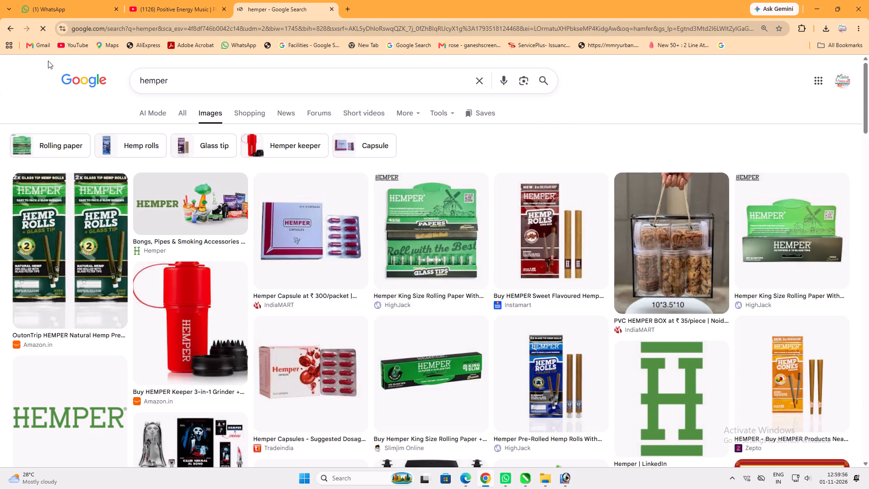
click(158, 81)
key(f)
click(172, 99)
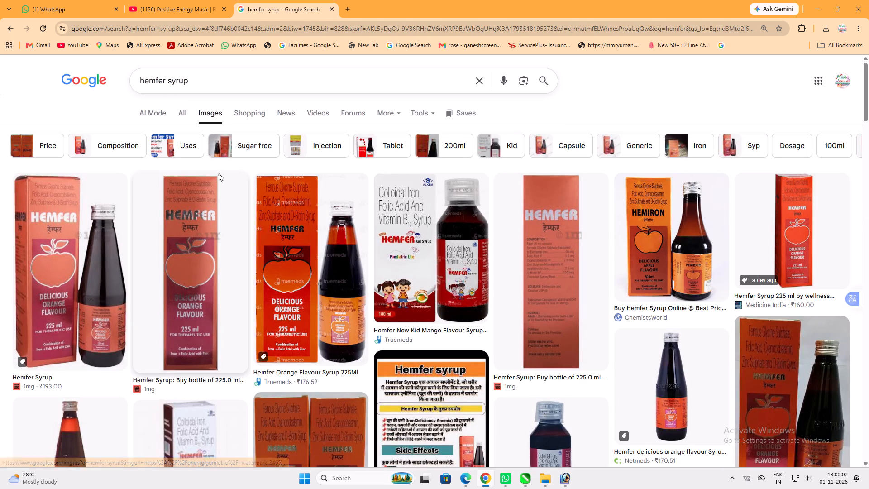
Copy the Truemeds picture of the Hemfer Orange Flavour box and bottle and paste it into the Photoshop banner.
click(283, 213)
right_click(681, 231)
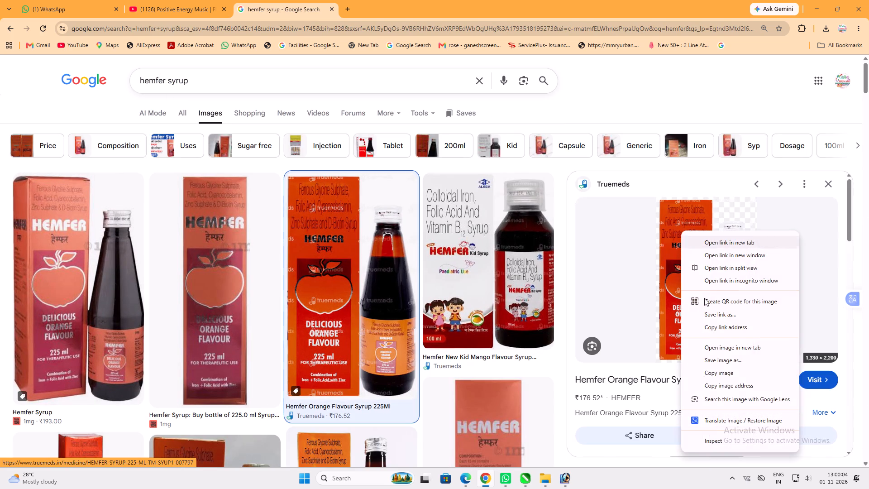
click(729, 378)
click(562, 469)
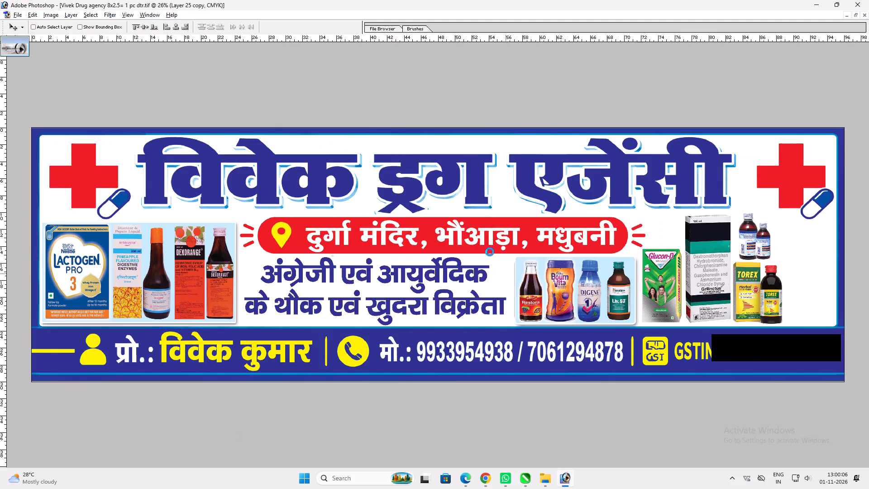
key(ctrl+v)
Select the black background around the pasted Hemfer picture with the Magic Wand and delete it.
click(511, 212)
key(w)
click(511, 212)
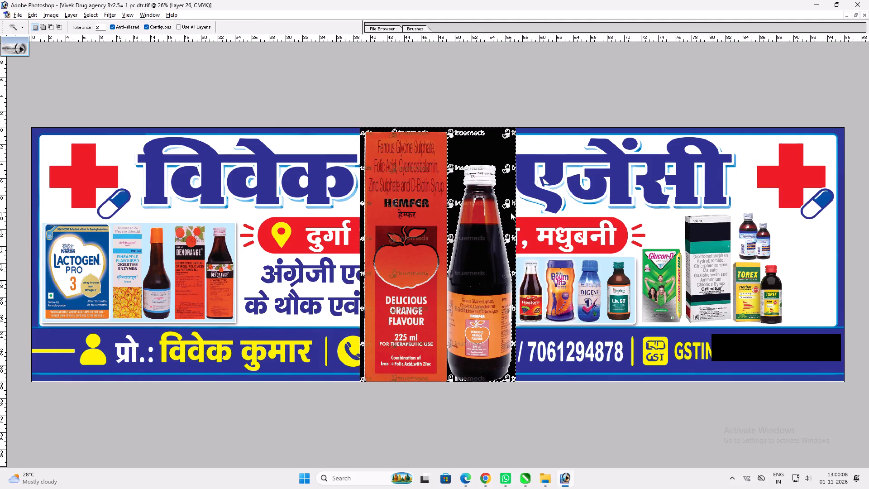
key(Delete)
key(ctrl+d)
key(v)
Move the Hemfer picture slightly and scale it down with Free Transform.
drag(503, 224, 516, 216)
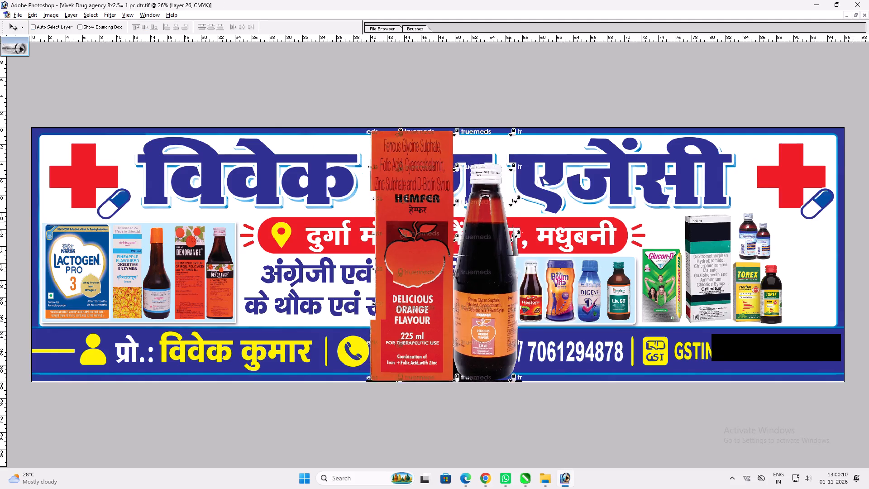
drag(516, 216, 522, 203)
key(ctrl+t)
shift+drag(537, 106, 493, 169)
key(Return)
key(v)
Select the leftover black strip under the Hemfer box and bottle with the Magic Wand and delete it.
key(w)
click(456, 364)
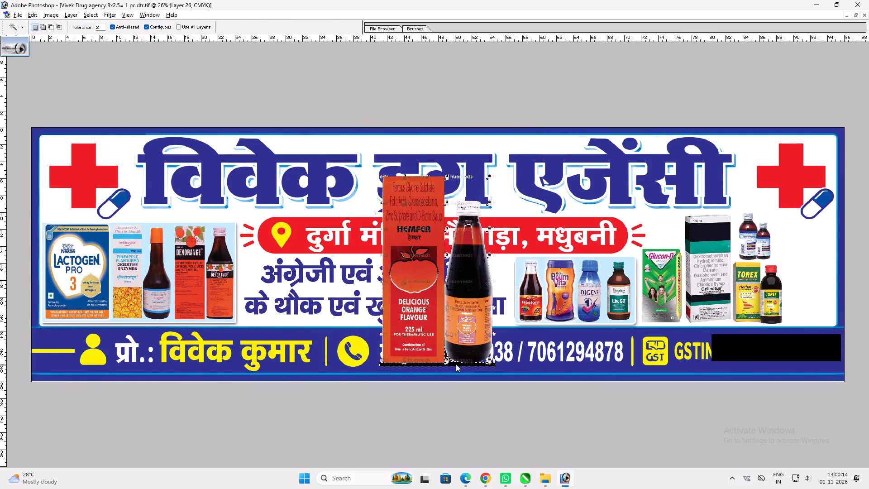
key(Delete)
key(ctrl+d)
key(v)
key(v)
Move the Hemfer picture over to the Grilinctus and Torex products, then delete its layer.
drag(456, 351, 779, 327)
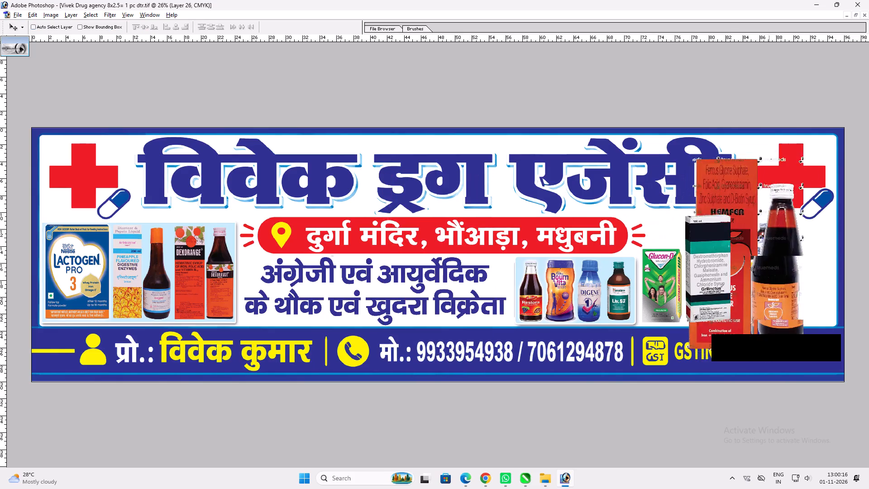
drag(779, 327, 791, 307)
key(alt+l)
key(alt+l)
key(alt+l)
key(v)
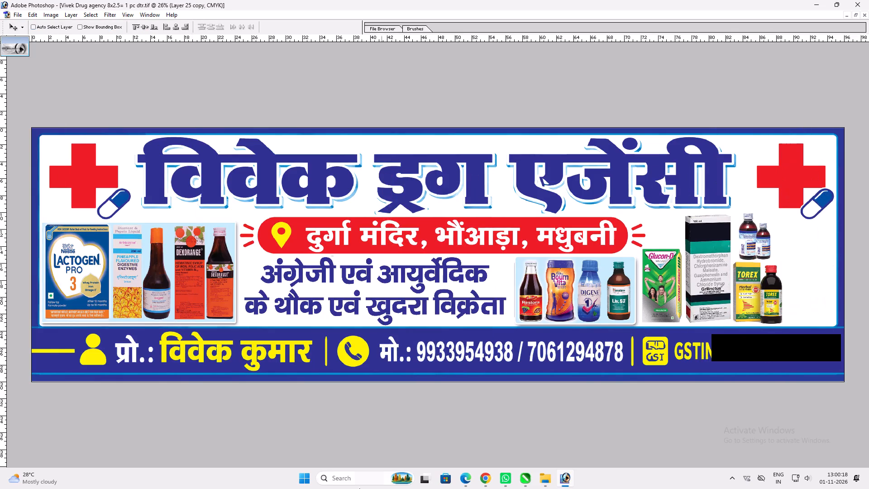
Compare the Hemfer results in Chrome, copy the 1mg picture of the box and bottle, and paste it into the Photoshop banner.
click(487, 476)
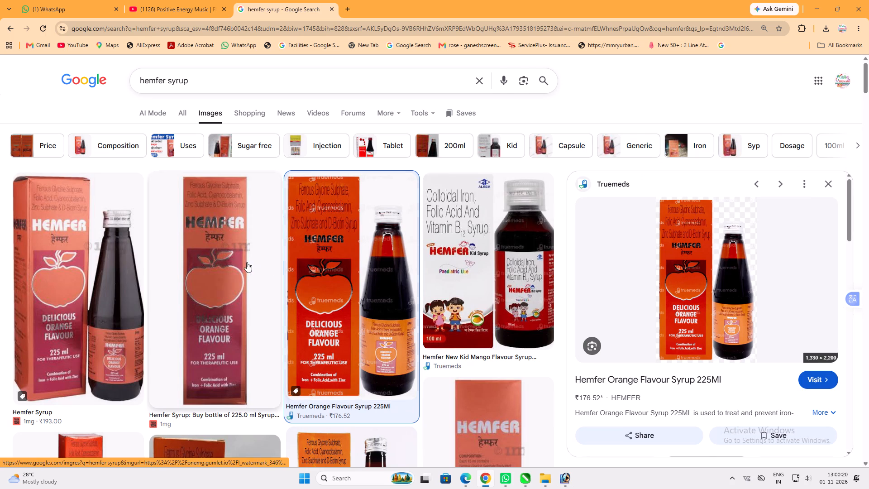
scroll(244, 262, down, 5)
click(350, 260)
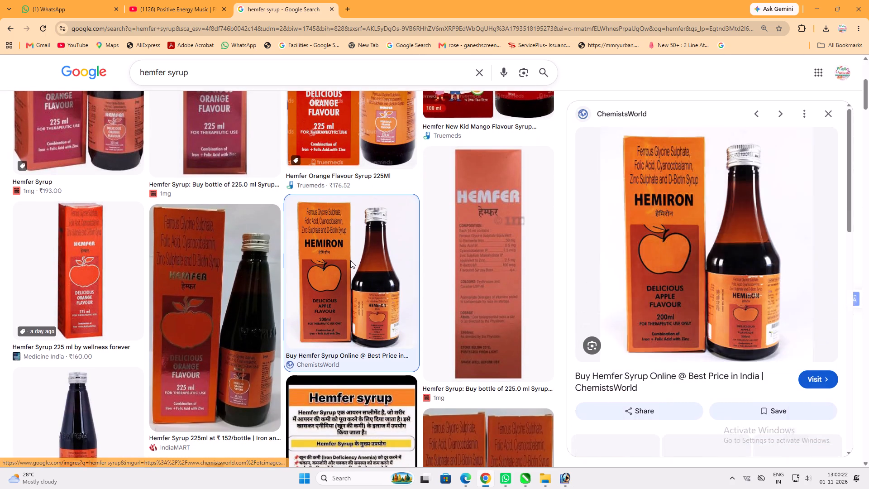
scroll(300, 250, up, 4)
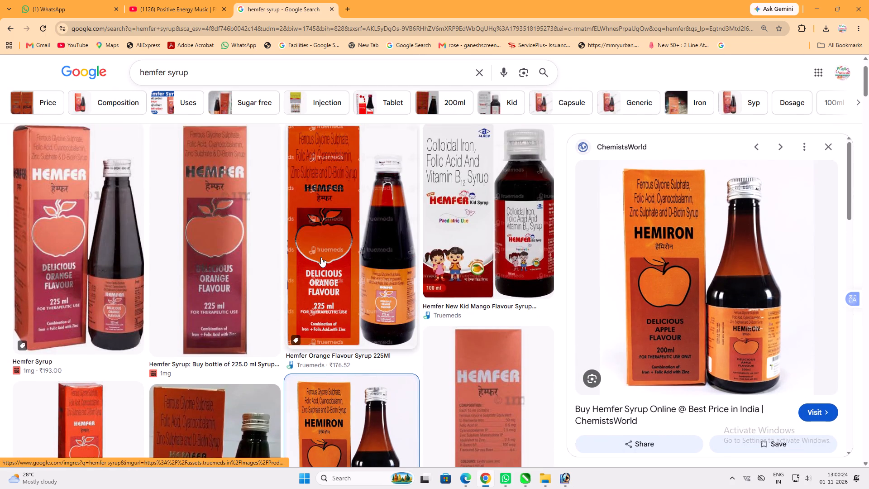
click(341, 235)
click(105, 219)
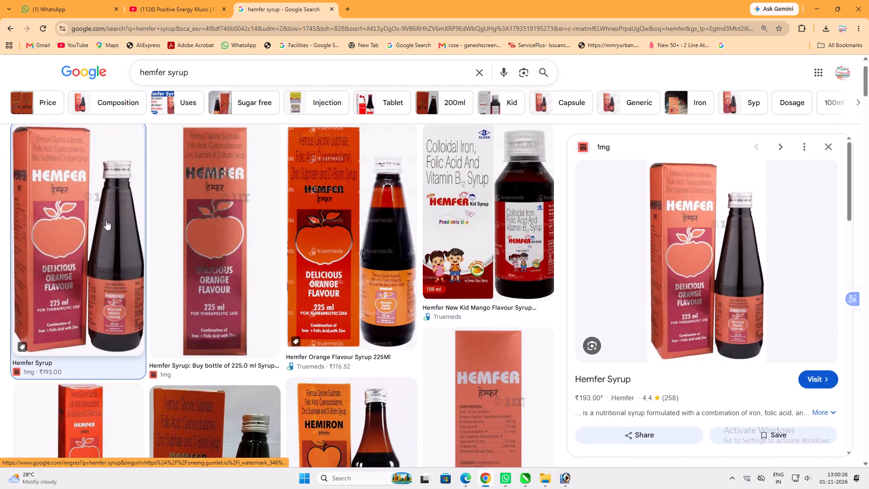
right_click(704, 203)
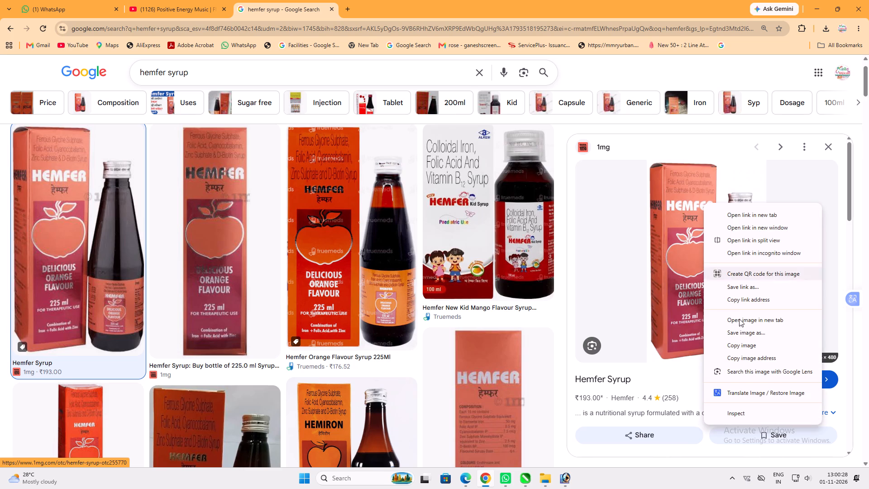
click(743, 341)
click(567, 474)
key(ctrl+v)
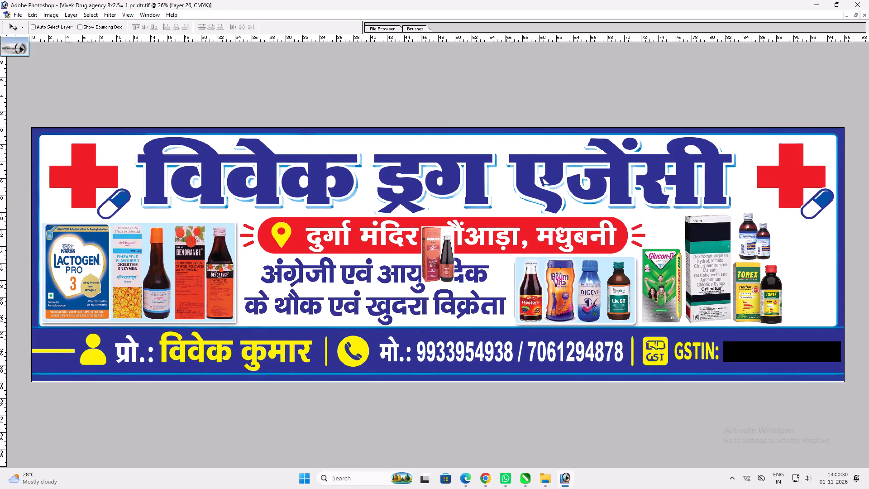
Select the white background around the pasted Hemfer picture with the Magic Wand and delete it.
key(w)
click(442, 228)
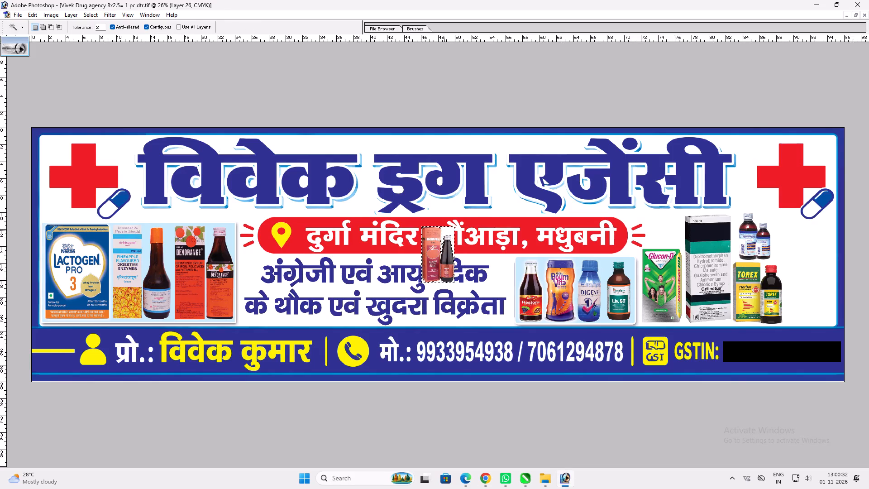
key(Delete)
key(ctrl+d)
Select the Hemfer bottle with a rectangular marquee and delete it, keeping only the box.
key(m)
drag(453, 300, 451, 291)
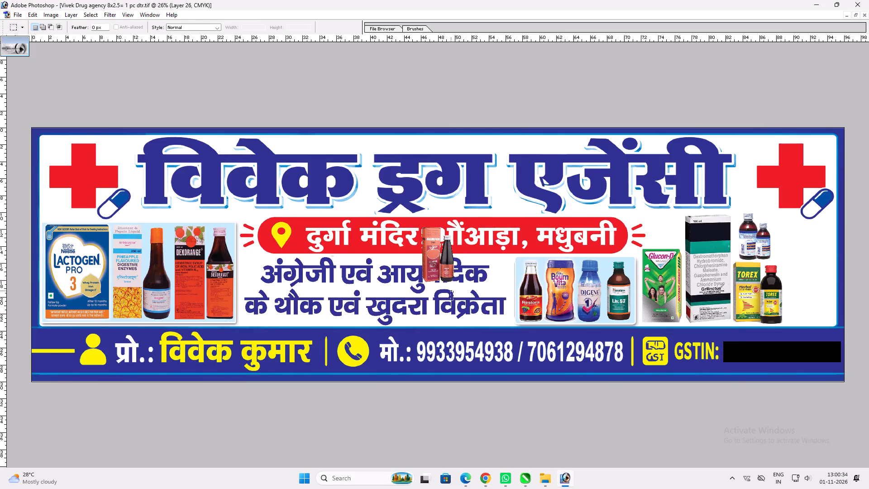
drag(451, 291, 440, 216)
key(Delete)
key(ctrl+d)
Move the Hemfer box into the empty space beside the Corex and Torex bottles.
key(v)
key(v)
drag(450, 270, 810, 272)
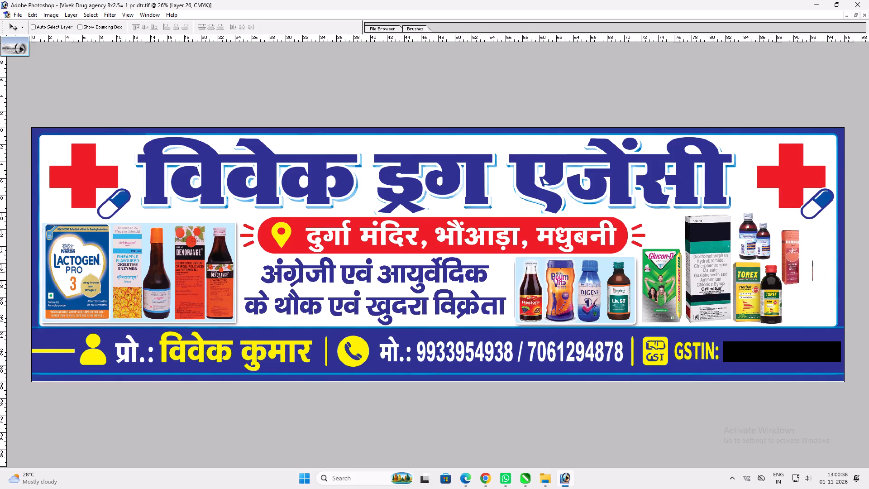
drag(810, 272, 808, 267)
Select the leftover bottle sliver beside the Hemfer box with a rectangular marquee and delete it.
key(m)
drag(834, 284, 807, 244)
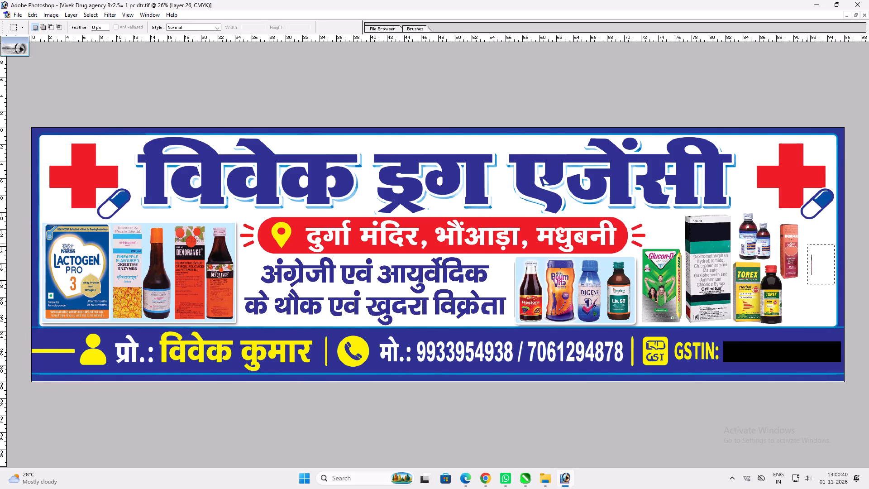
key(Delete)
key(ctrl+d)
Enlarge the Hemfer box to about 265% width and 178% height and fit it into the space beside the Torex bottle.
key(ctrl+t)
shift+drag(802, 279, 834, 312)
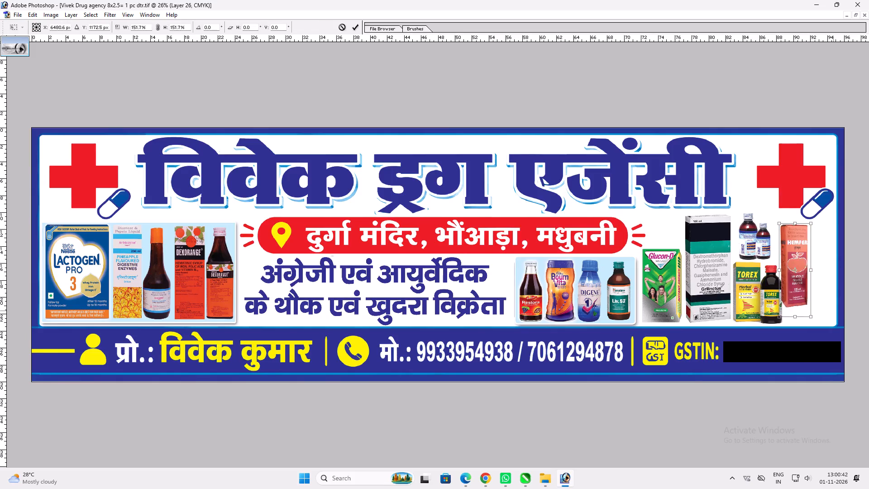
shift+drag(834, 312, 839, 315)
shift+drag(816, 306, 832, 307)
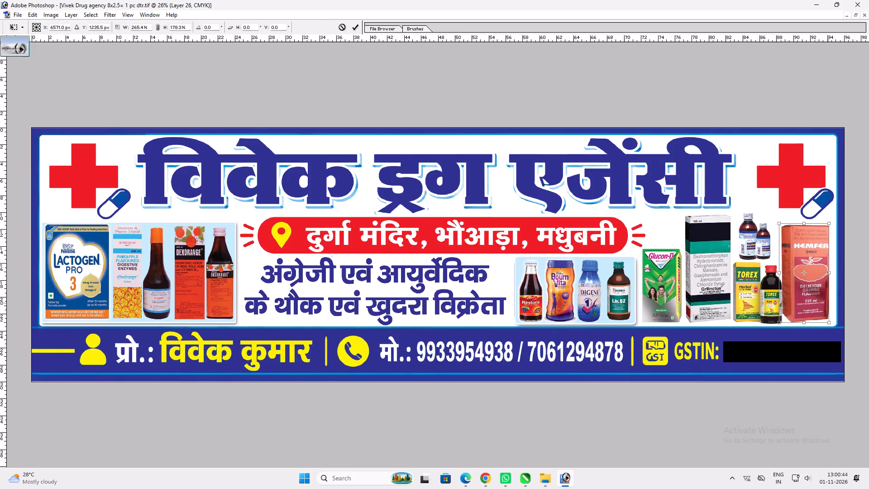
key(shift+Return)
key(v)
click(816, 303)
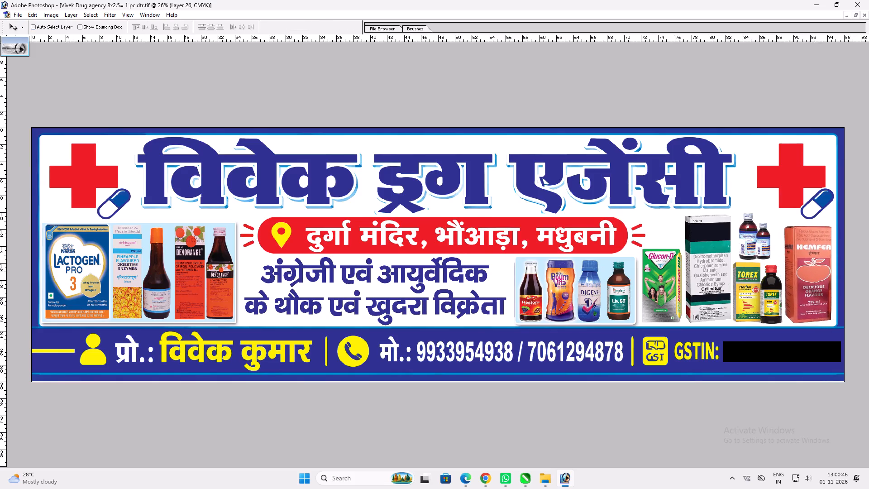
key(ctrl+t)
shift+click(816, 225)
key(Return)
text(vv)
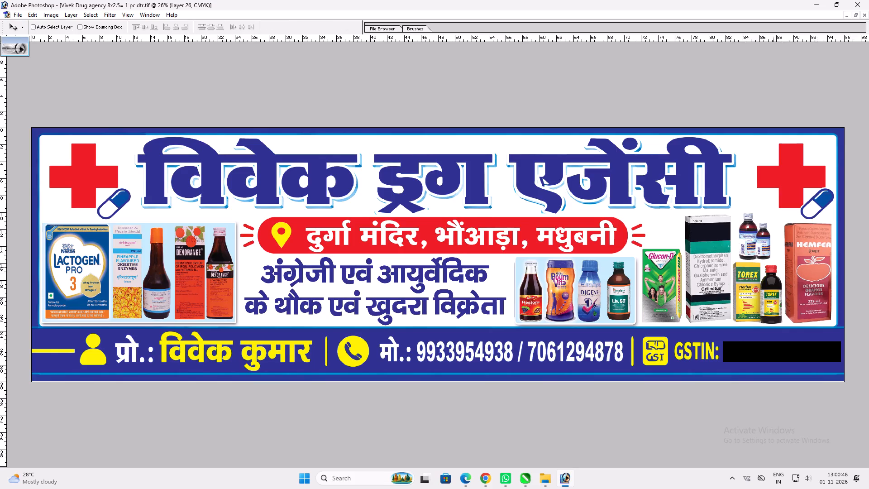
Shrink the Grilinctus box slightly in height and width and reposition it between the Glucon-D and Torex pictures.
ctrl+click(713, 245)
key(ctrl+t)
shift+drag(713, 212, 711, 217)
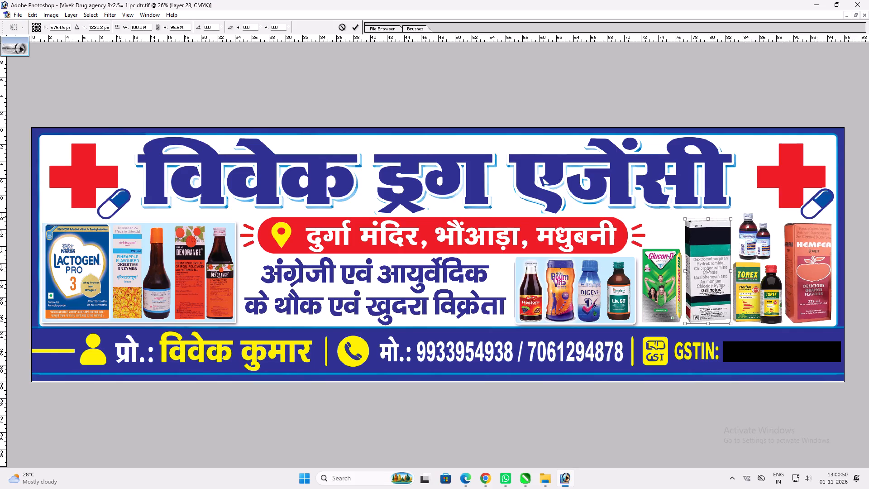
shift+drag(735, 220, 730, 221)
key(Return)
key(v)
click(720, 230)
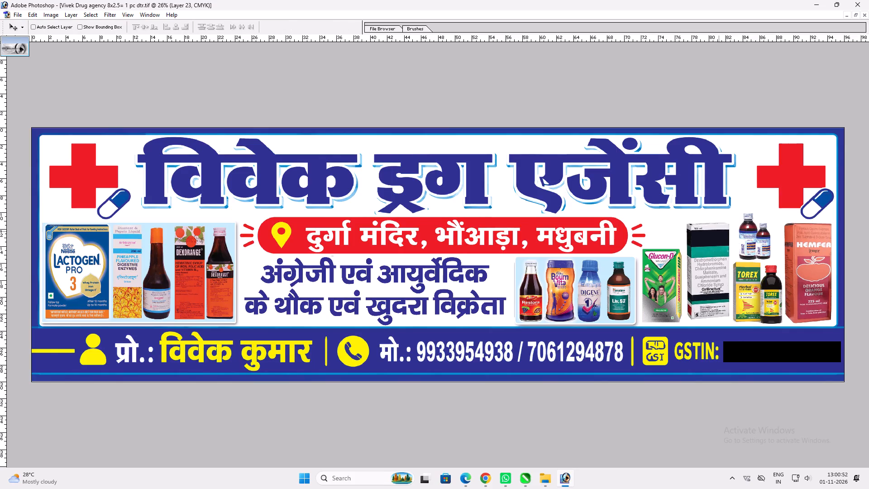
Fit the whole banner on screen and capture it edge to edge with the Snipping Tool.
key(v)
key(space)
key(space)
right_click(537, 273)
drag(551, 275, 564, 277)
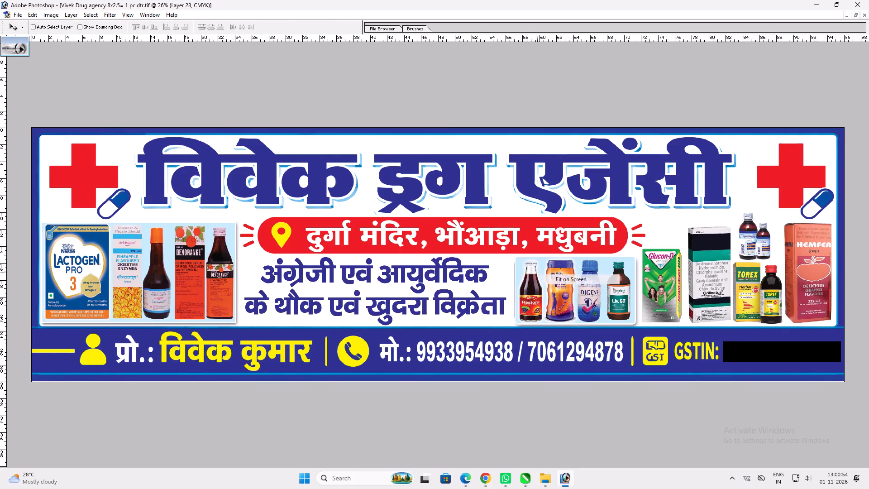
drag(564, 277, 563, 277)
scroll(569, 279, up, 3)
key(v)
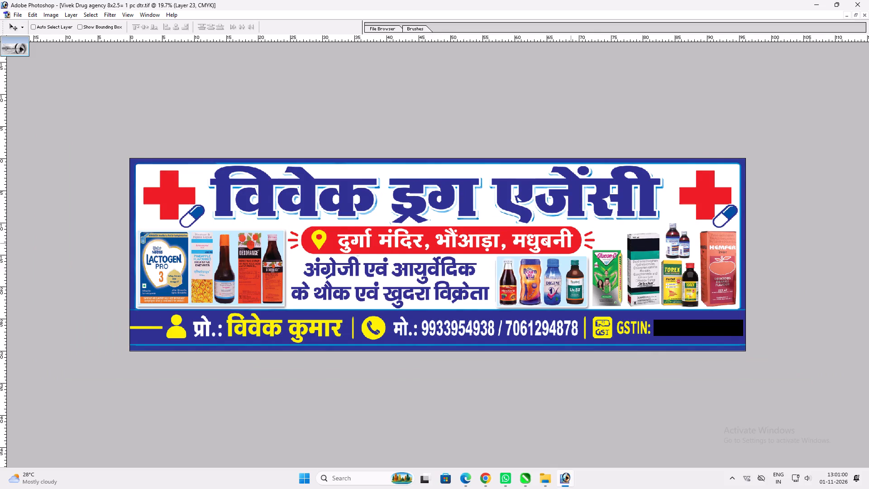
key(ctrl+0)
key(v)
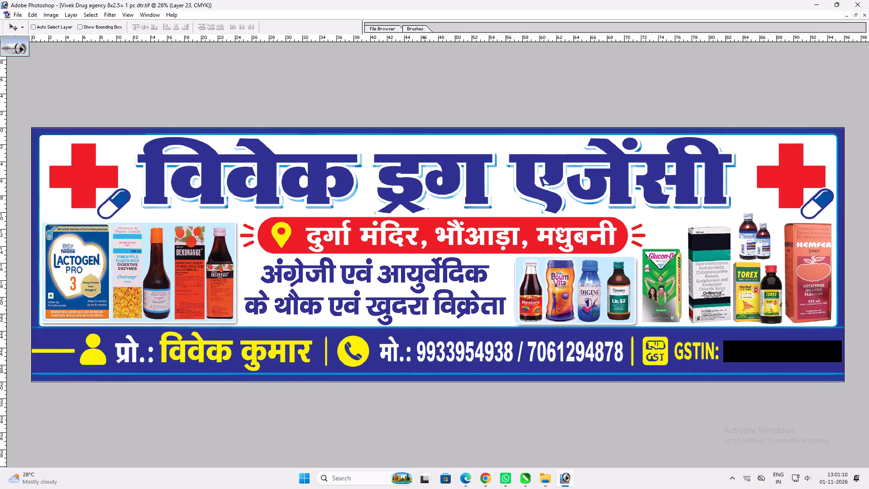
key(Print)
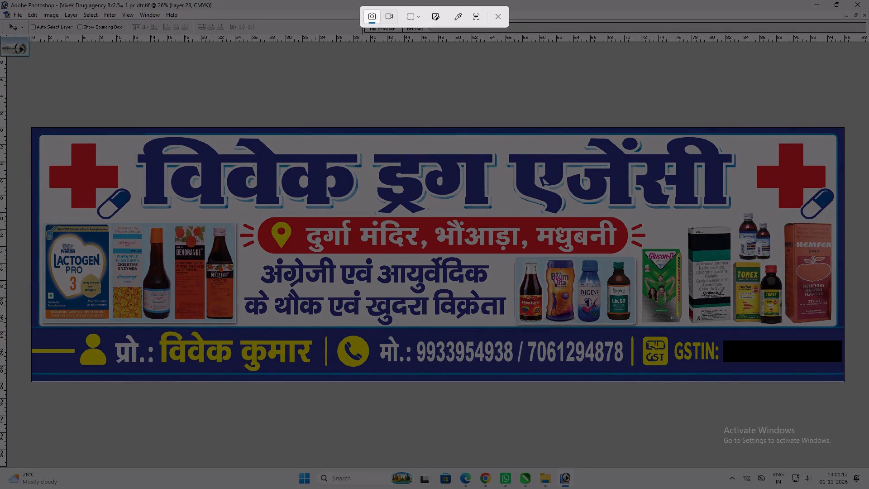
drag(31, 126, 845, 383)
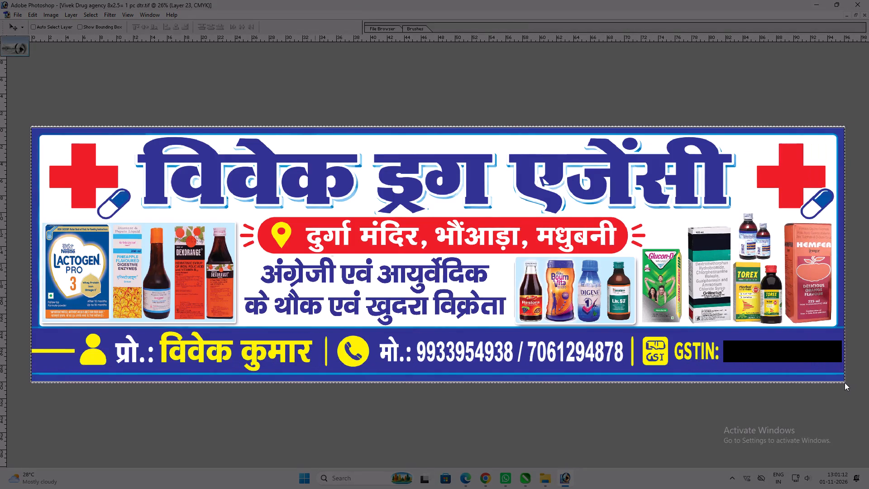
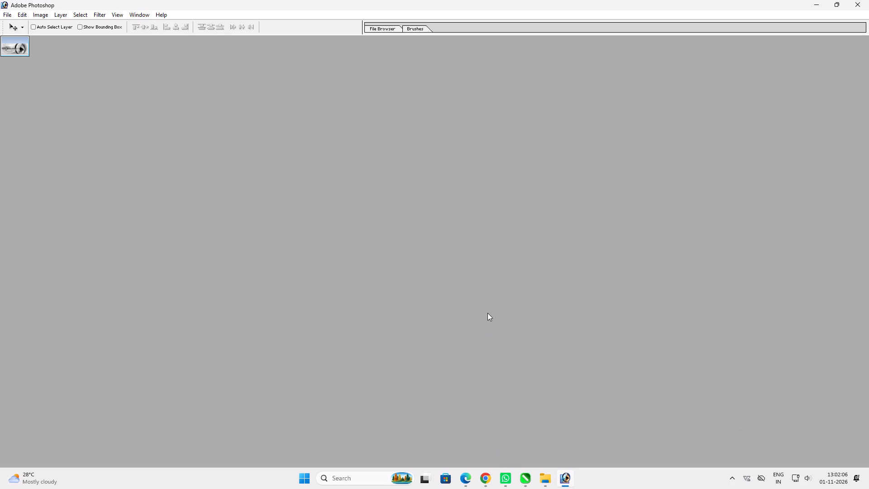
Create a new document 180 inches wide and 36 inches high at 72 pixels/inch in RGB Color mode.
key(Tab)
key(Tab)
key(1)
key(8)
key(0)
key(Tab)
key(Down)
key(Tab)
text(36)
key(Tab)
key(Down)
key(Tab)
key(Tab)
key(Down)
key(Up)
key(Tab)
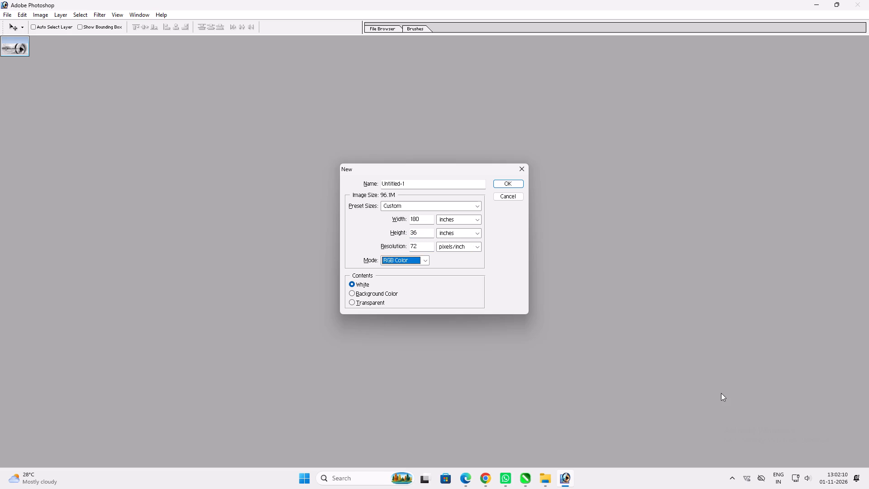
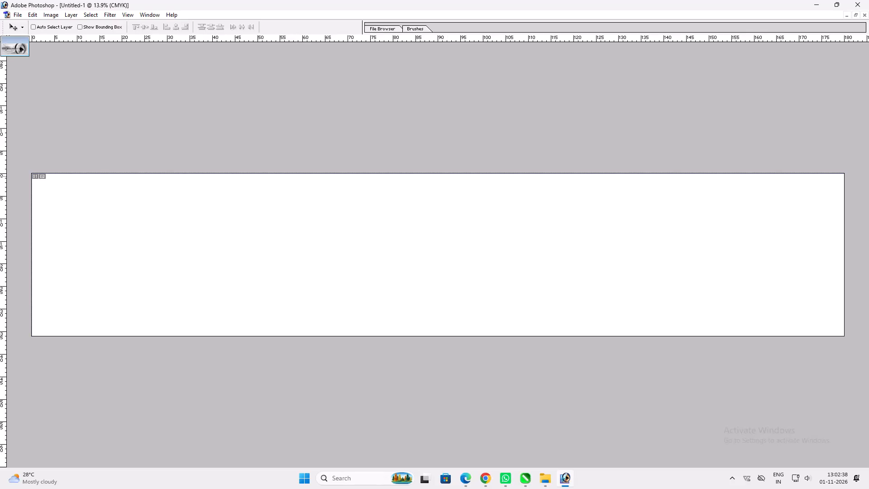
Add placeholder text "ffff" near the top edge of the blank canvas and enlarge it to about 716 pt.
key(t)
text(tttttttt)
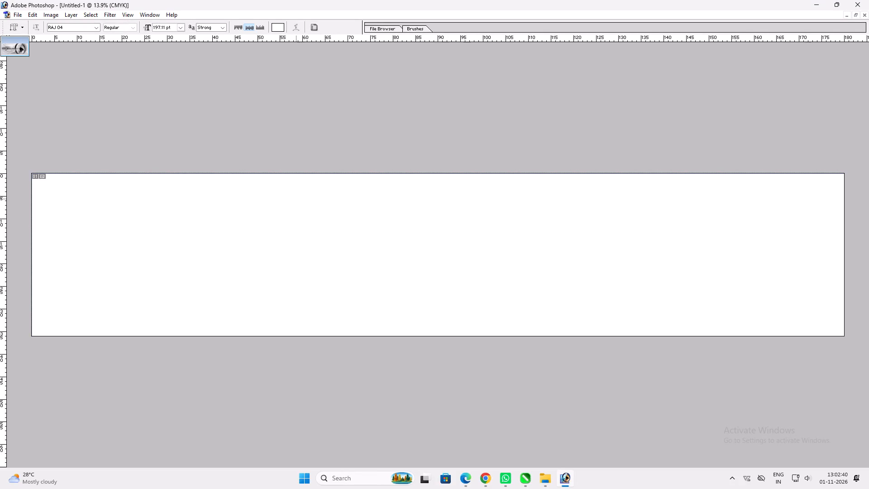
click(296, 199)
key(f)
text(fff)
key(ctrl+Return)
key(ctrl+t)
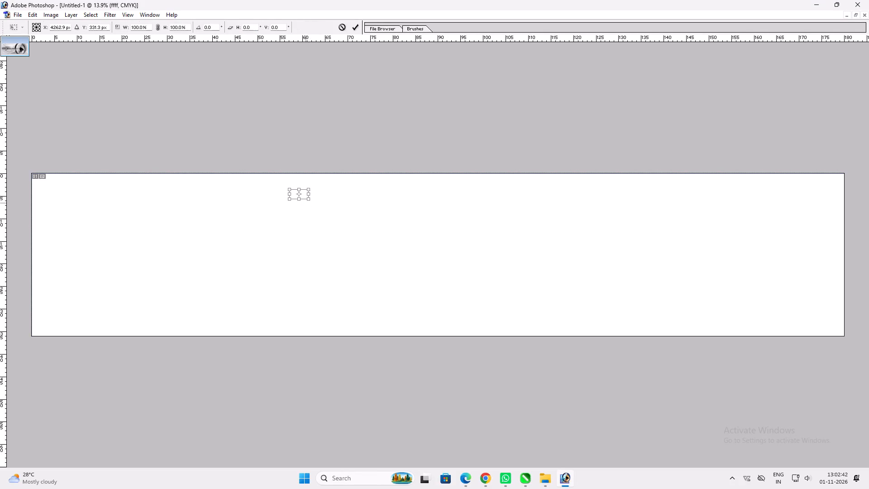
shift+drag(308, 202, 363, 216)
key(shift+Return)
Replace the placeholder text with "ff" and colour it red.
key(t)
click(329, 212)
key(ctrl+a)
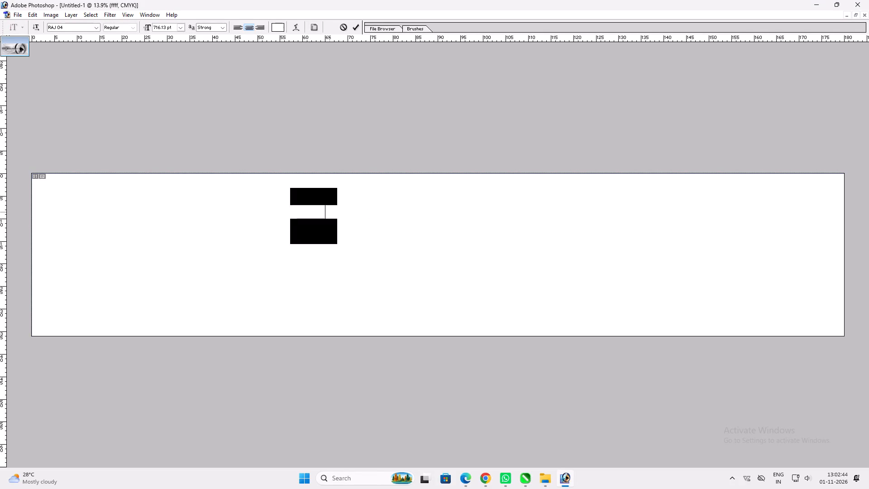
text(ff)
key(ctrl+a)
click(280, 26)
drag(295, 247, 419, 116)
key(Return)
key(Return)
Replace the red placeholder letters with "मा", entered as "ek" in the RAJ 04 font, and finish the text edit.
click(334, 204)
key(ctrl+a)
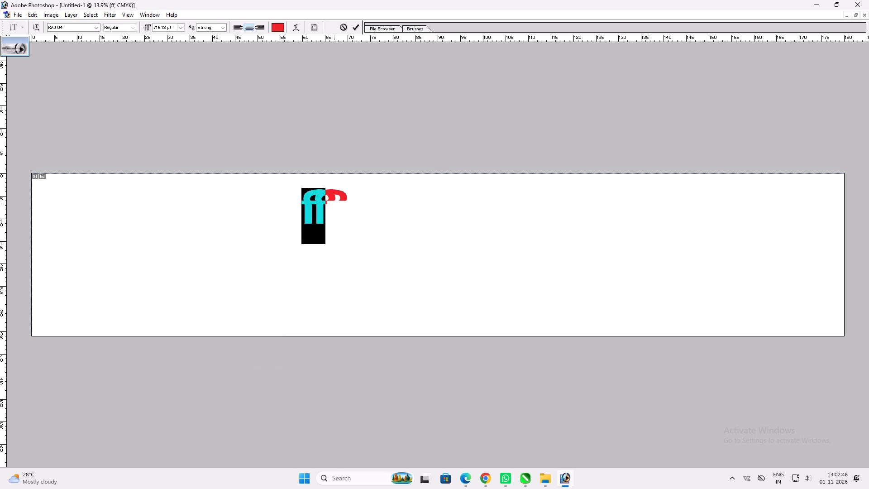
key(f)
key(ctrl+a)
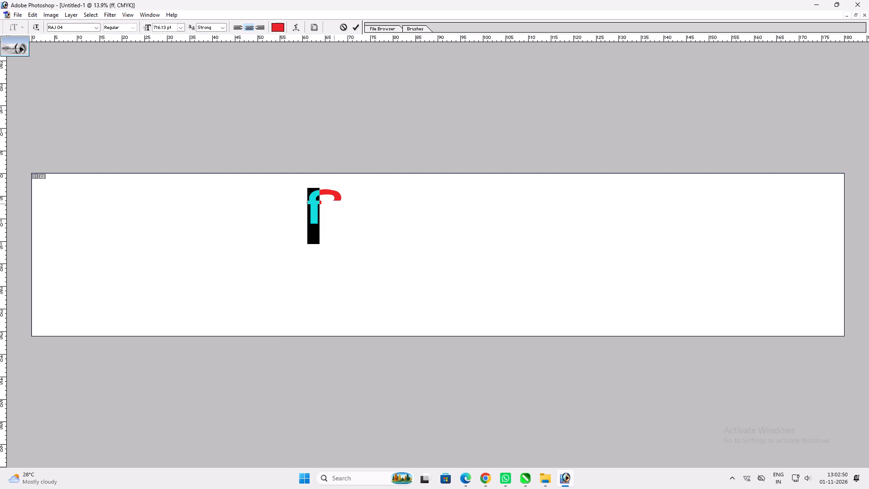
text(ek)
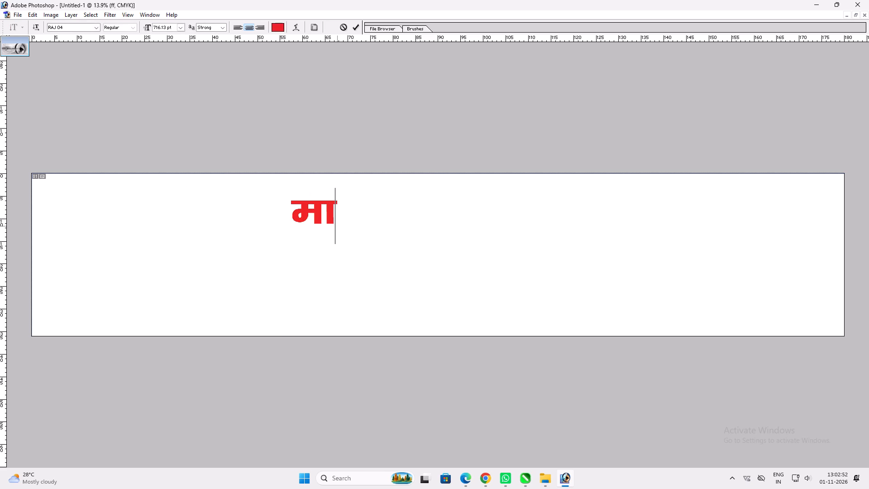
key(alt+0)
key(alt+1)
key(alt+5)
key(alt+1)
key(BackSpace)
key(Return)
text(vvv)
In File Explorer, search the 2026 folder on Local Disk (H:) for "maa" and show the results as large thumbnails.
click(545, 473)
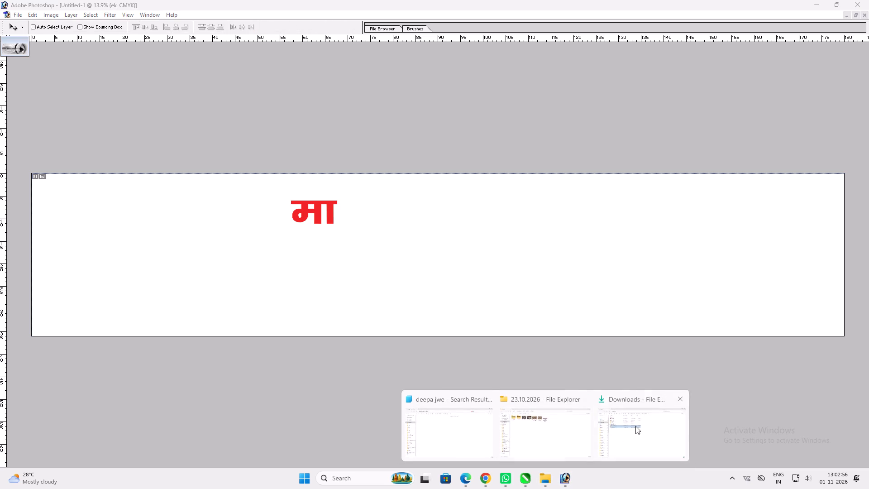
click(635, 426)
scroll(52, 332, down, 7)
click(72, 301)
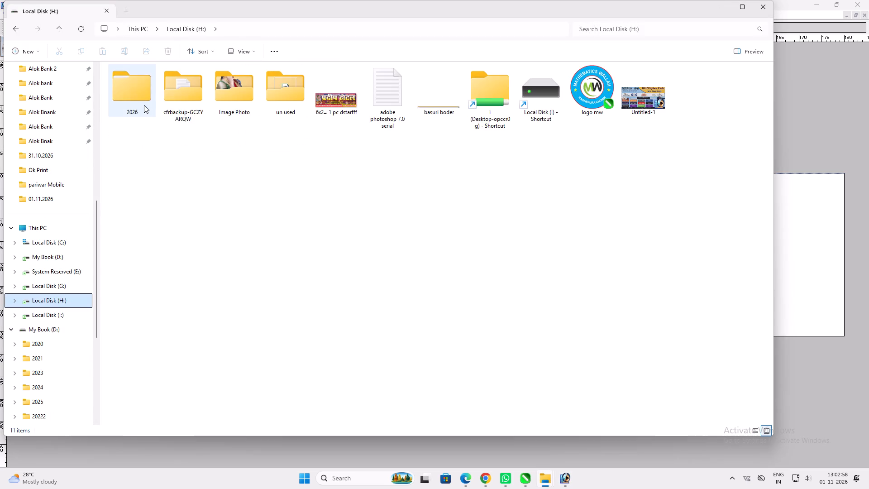
double_click(144, 105)
click(586, 32)
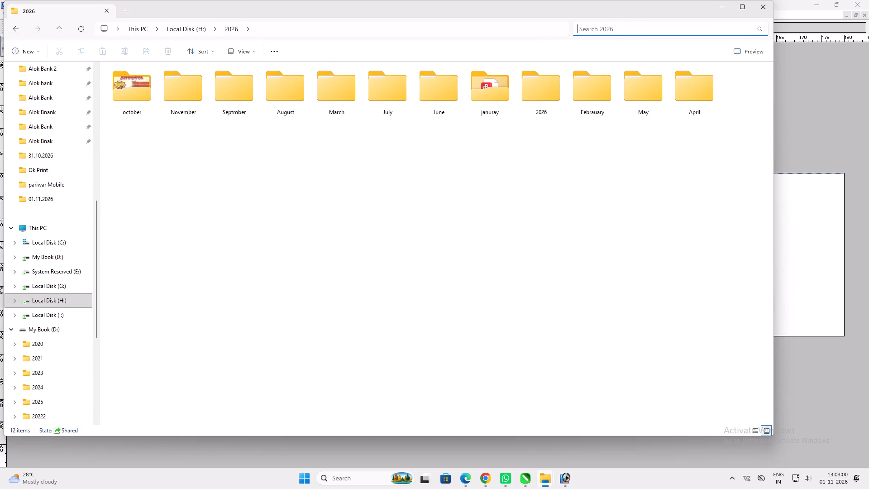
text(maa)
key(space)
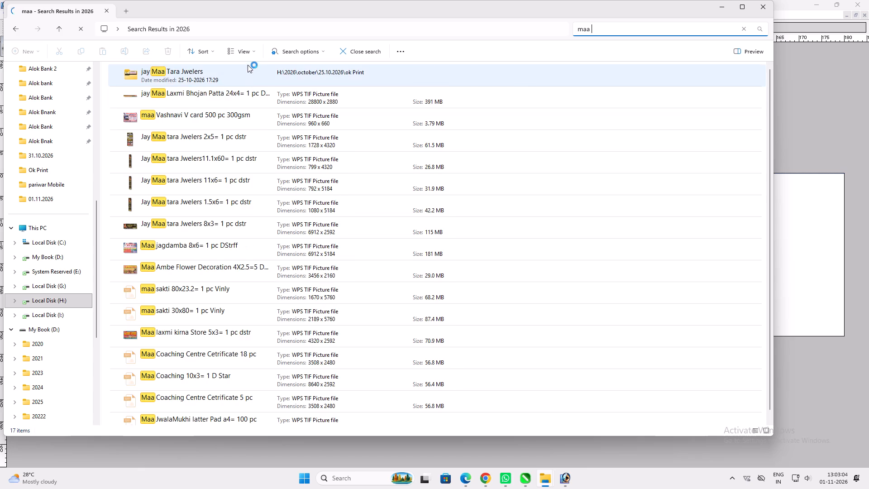
click(249, 55)
click(260, 87)
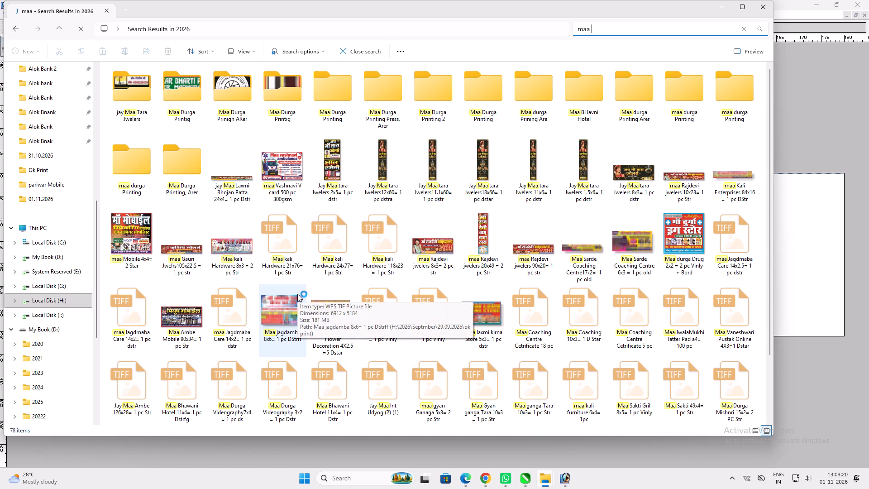
Find "maa bhavani Chola Batura 15x3= 1 dstr ff" among the search results and open it in Photoshop.
scroll(297, 294, down, 1)
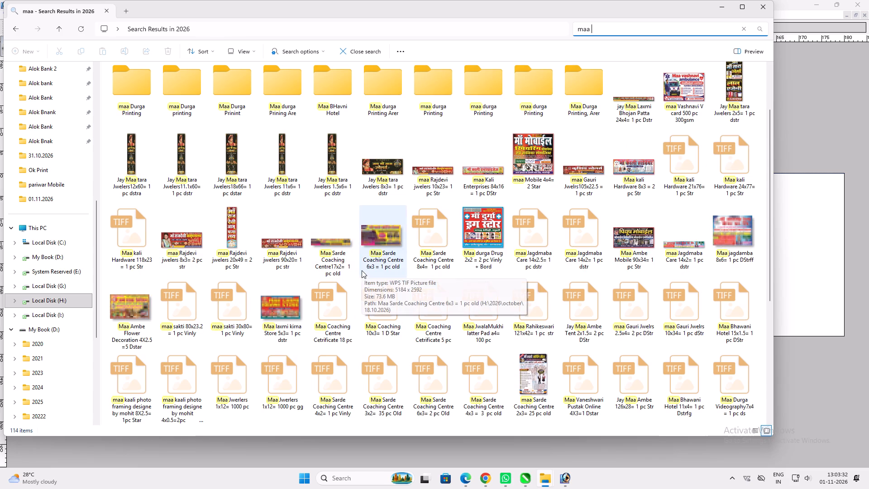
scroll(413, 261, down, 2)
scroll(413, 261, up, 1)
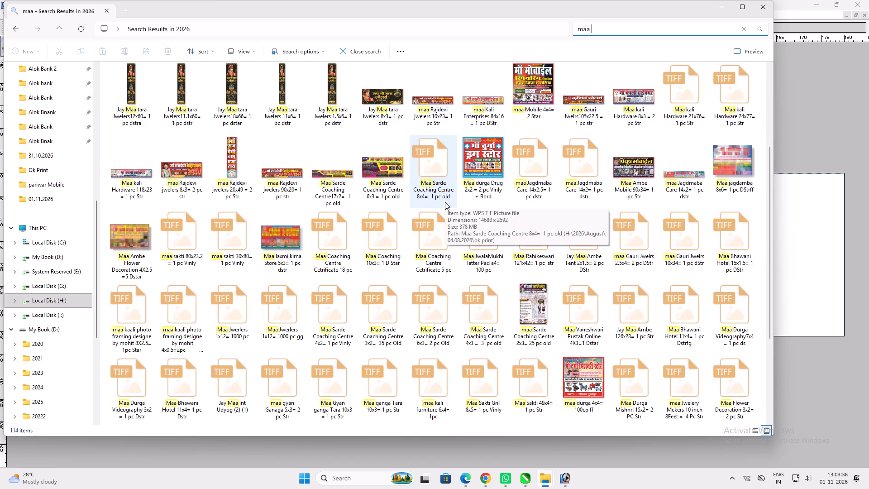
scroll(443, 210, down, 1)
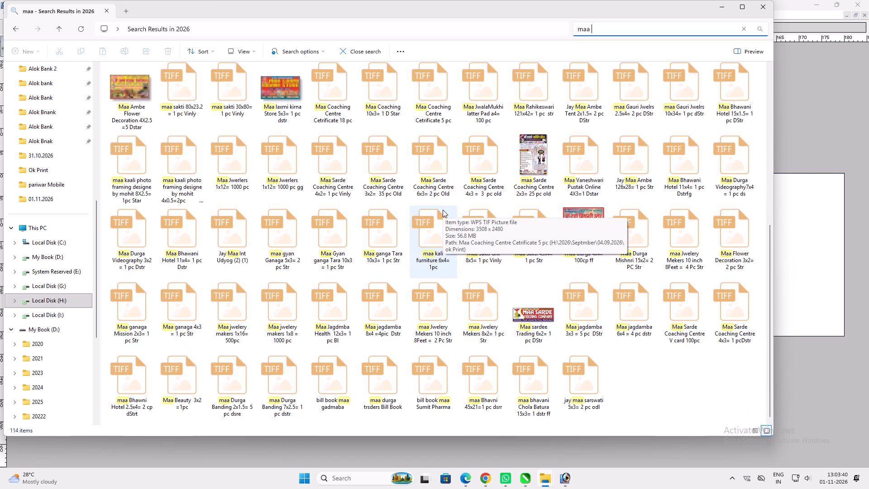
scroll(443, 210, down, 1)
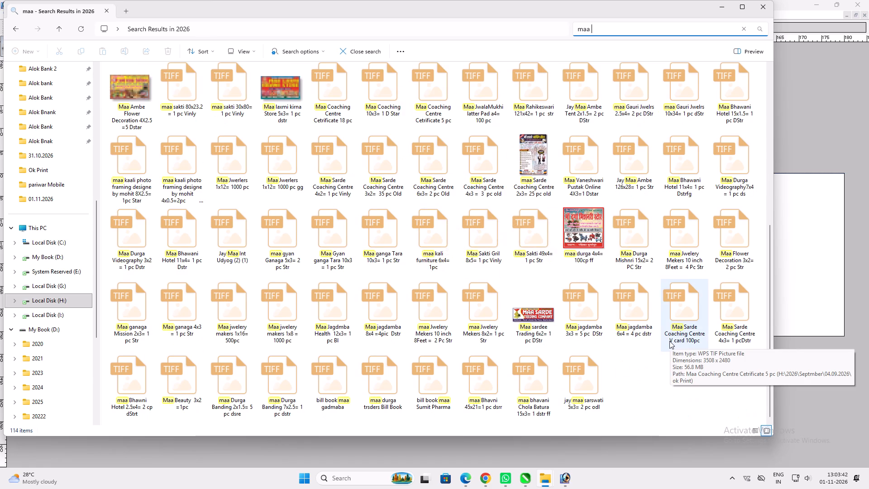
click(549, 373)
drag(539, 364, 561, 488)
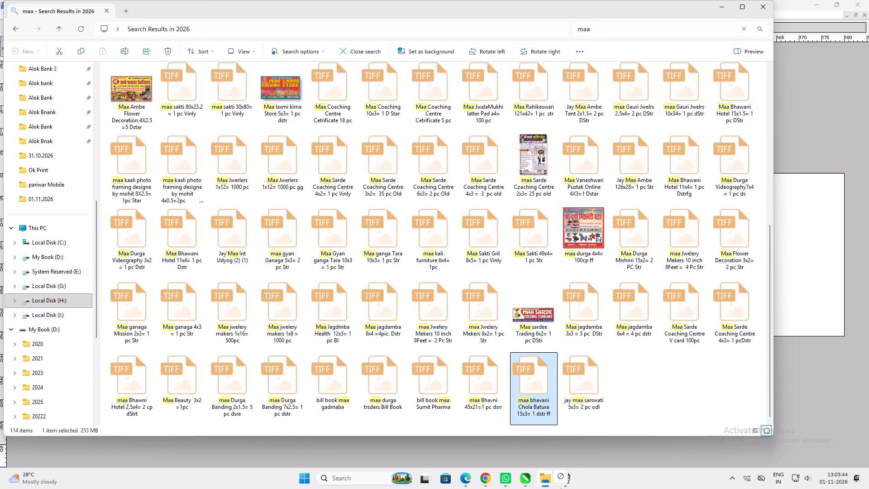
drag(561, 488, 550, 335)
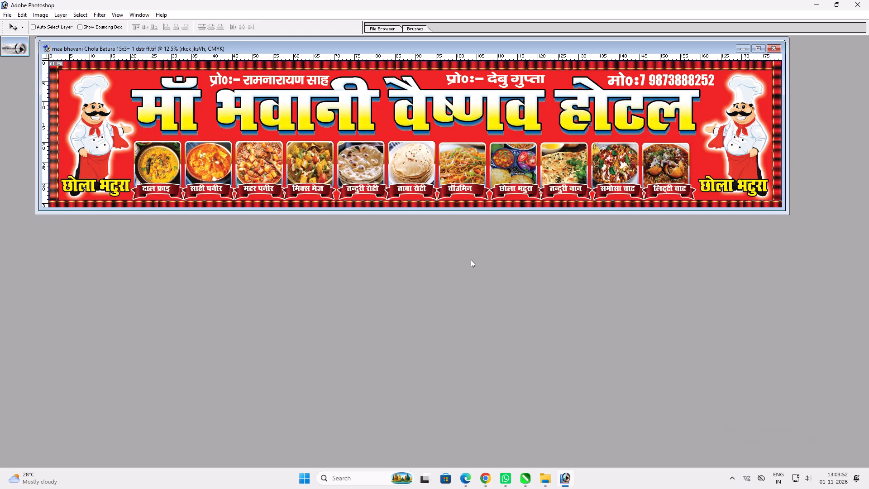
Move the maa bhavani banner window down so it sits below the Untitled-1 document window.
drag(440, 50, 454, 192)
click(436, 138)
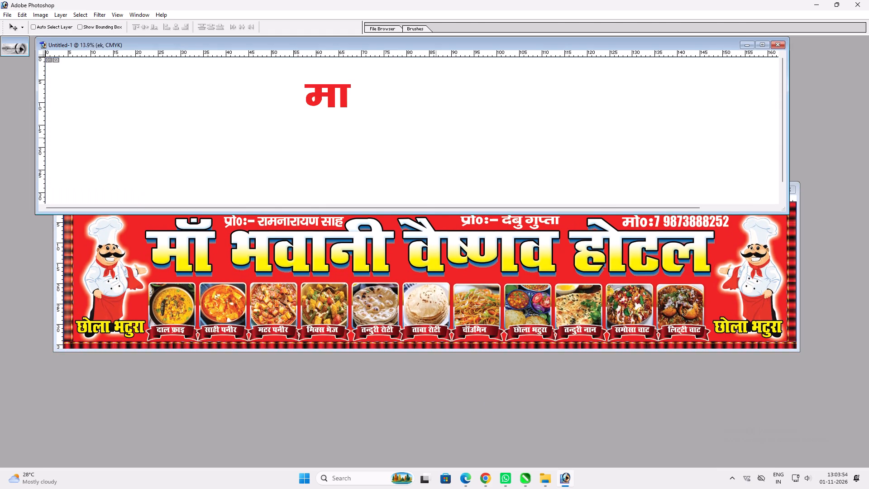
key(ctrl+Tab)
Move the "Vivek Drug agency 8x2.5= 1 pc dtr" file from the 23.10.2026 folder into the 01.11.2026 folder and open it in Photoshop.
ctrl+click(855, 158)
click(852, 157)
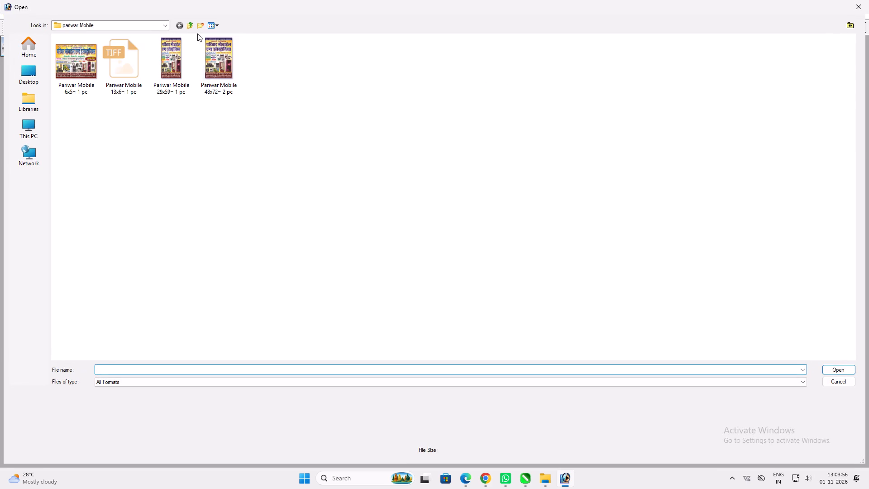
click(191, 26)
click(394, 147)
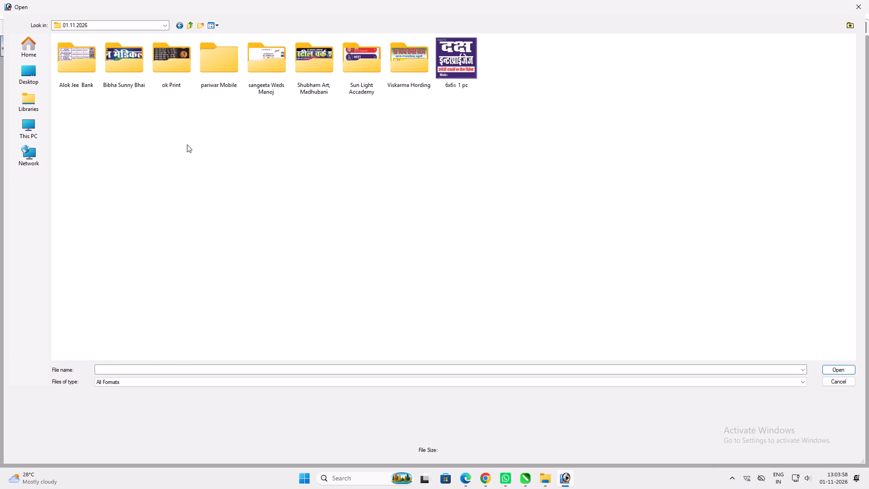
click(539, 475)
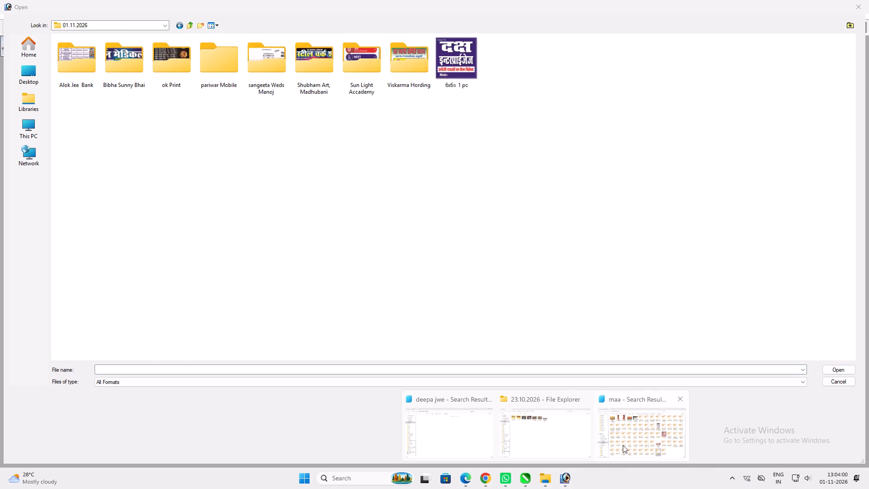
click(559, 429)
click(415, 107)
key(ctrl+x)
key(ctrl+x)
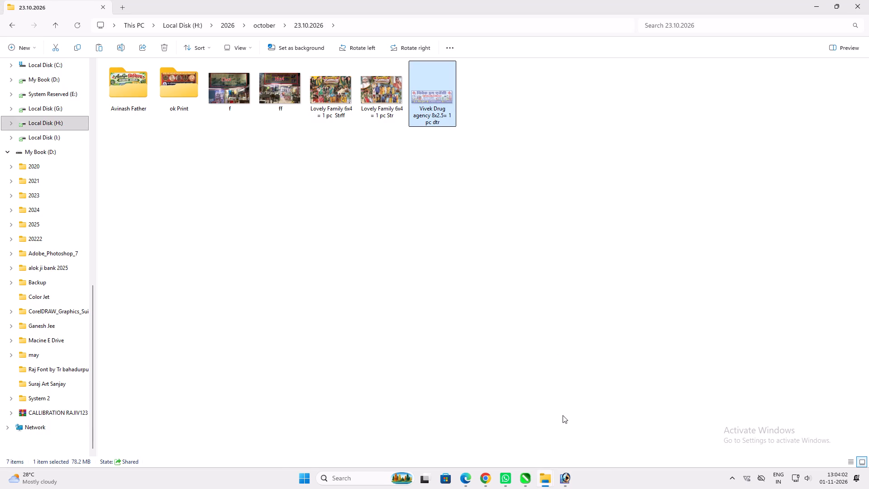
click(575, 477)
click(377, 179)
key(ctrl+v)
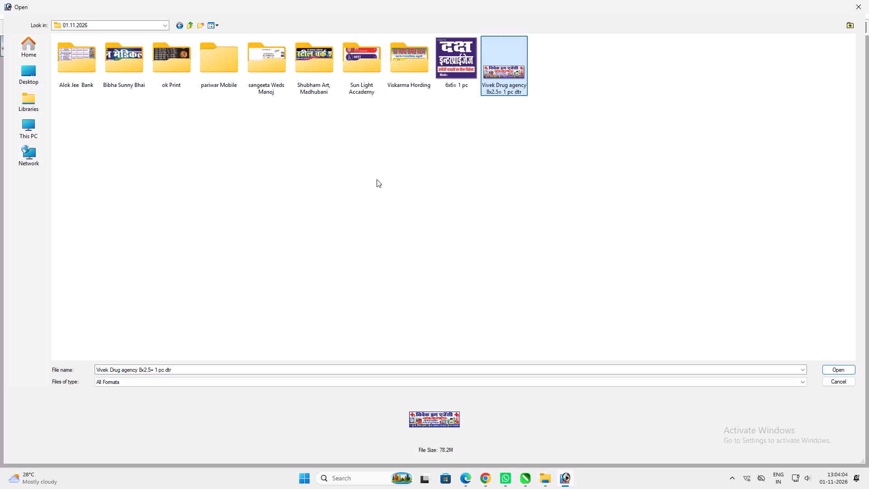
key(Return)
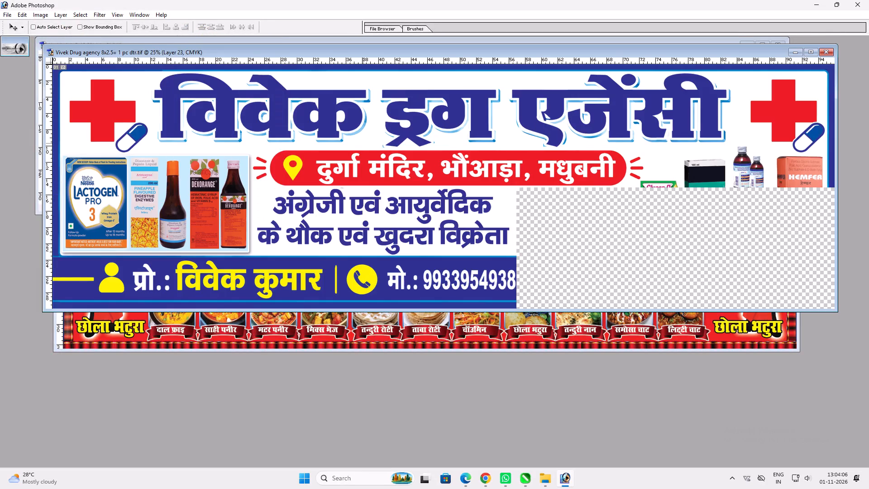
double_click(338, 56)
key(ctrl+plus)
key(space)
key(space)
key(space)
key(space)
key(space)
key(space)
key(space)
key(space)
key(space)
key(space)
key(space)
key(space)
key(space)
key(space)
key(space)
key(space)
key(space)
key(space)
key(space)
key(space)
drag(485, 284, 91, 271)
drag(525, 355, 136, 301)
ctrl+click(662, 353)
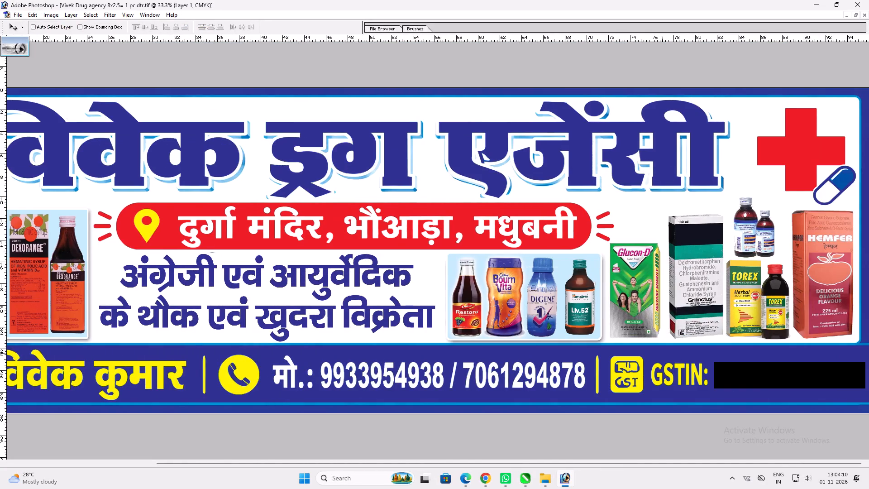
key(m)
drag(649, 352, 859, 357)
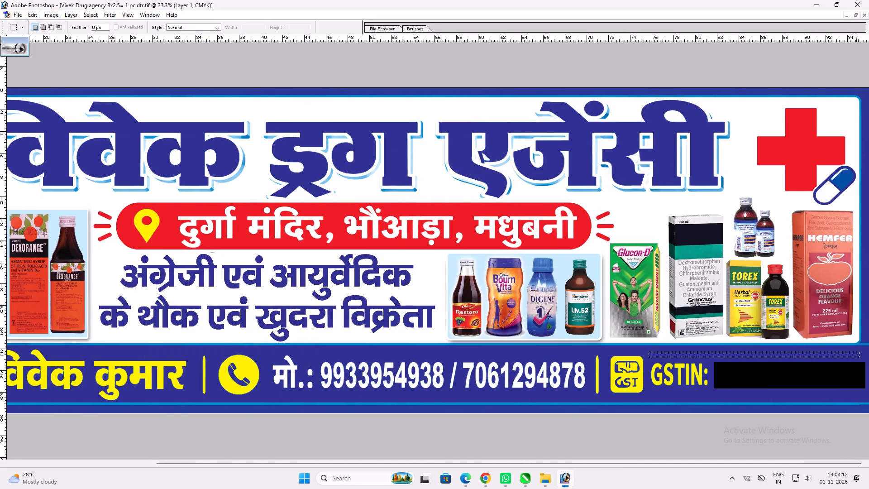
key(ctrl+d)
Append "दवा", entered as "nok", to the banner text line "अंग्रेजी एवं आयुर्वेदिक".
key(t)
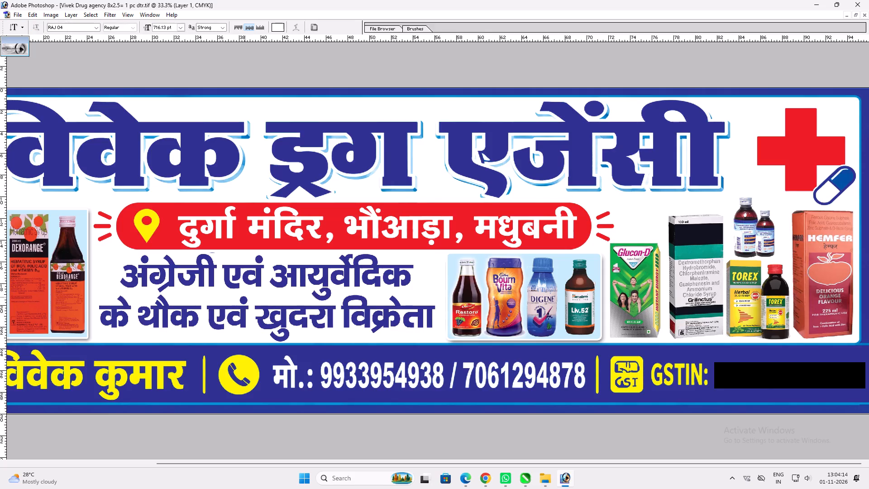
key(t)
click(410, 270)
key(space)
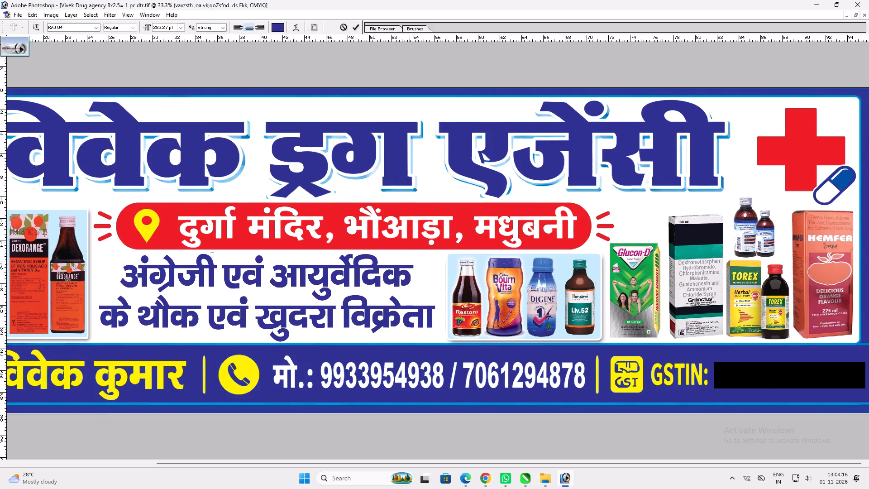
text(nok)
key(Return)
Narrow the two-line blue description text so it fits between the product photos, and save the banner.
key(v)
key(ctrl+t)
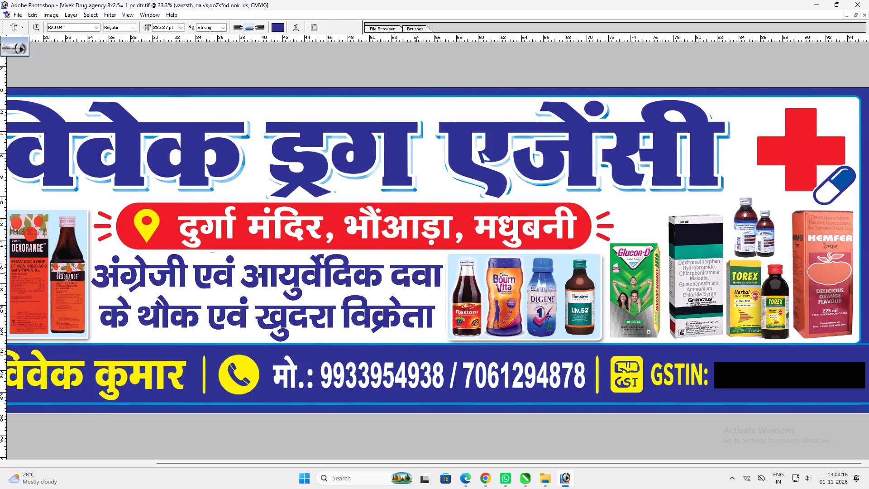
alt+shift+drag(445, 275, 435, 278)
key(Return)
key(ctrl+s)
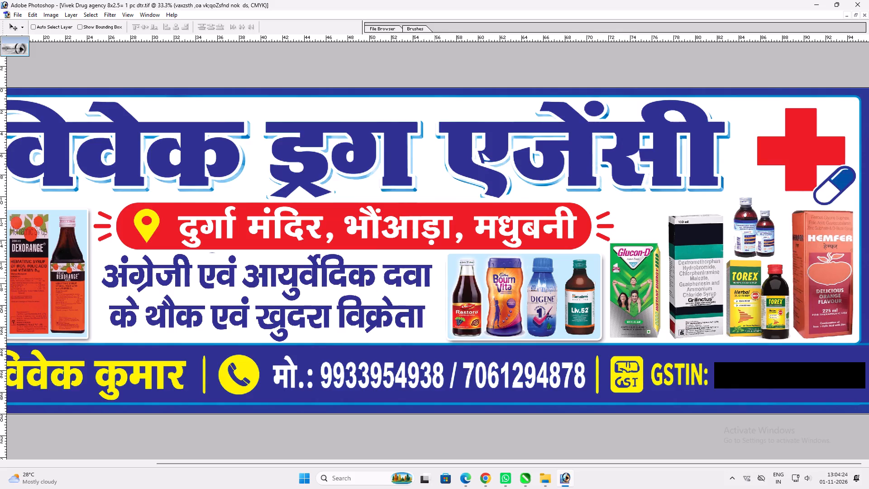
Cover the old GSTIN text and GST icon in the footer by stretching a selected strip of its blue background over them.
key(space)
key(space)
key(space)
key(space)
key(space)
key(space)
drag(721, 383, 296, 360)
key(ctrl+plus)
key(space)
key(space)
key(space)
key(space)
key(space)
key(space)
drag(714, 382, 204, 324)
ctrl+click(680, 371)
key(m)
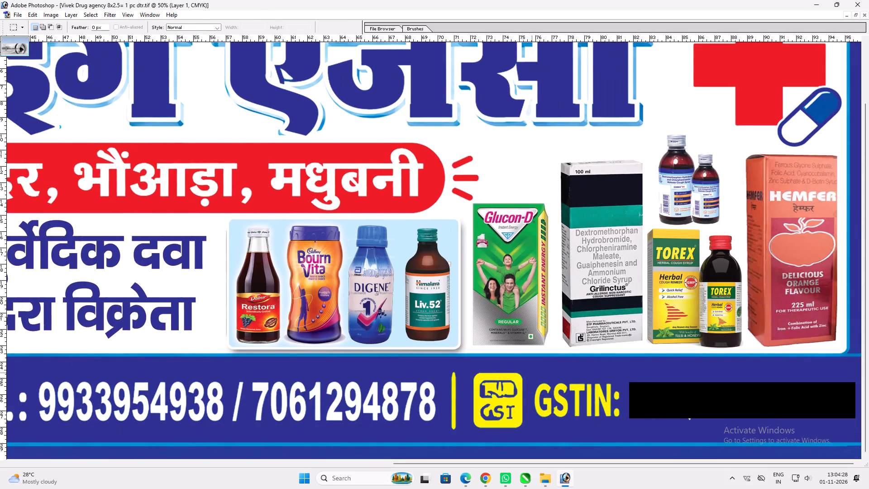
drag(526, 373, 850, 378)
key(ctrl+t)
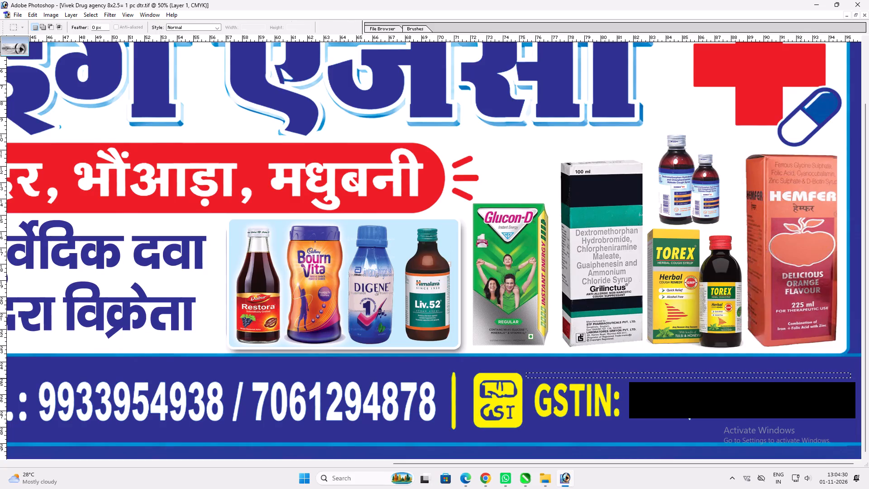
drag(783, 381, 796, 437)
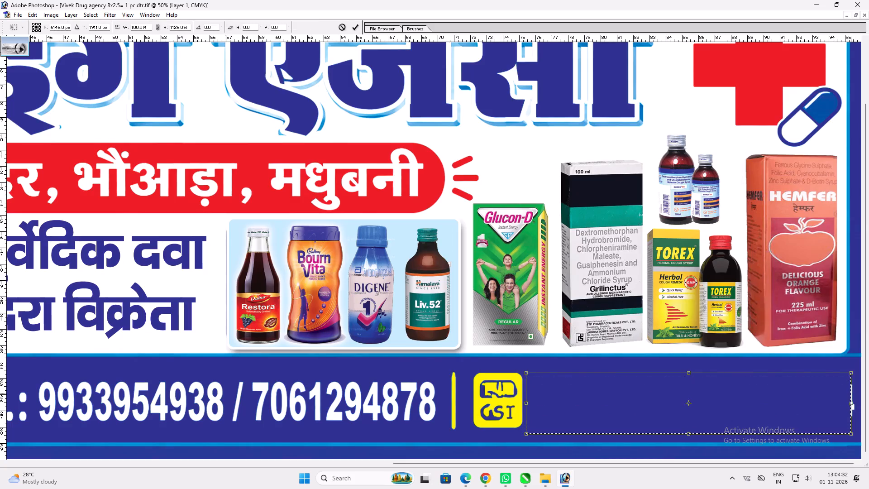
drag(851, 393, 863, 393)
drag(528, 403, 480, 402)
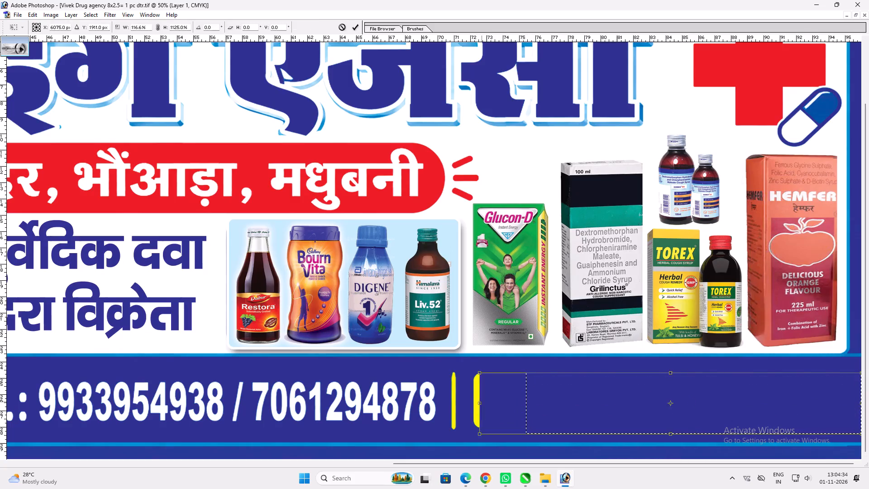
drag(480, 402, 468, 399)
key(ctrl+Return)
key(ctrl+d)
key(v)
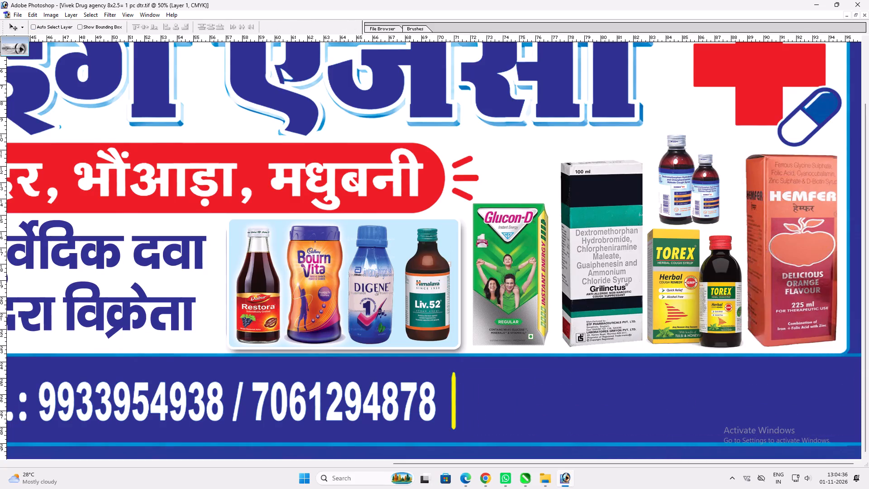
Duplicate the two-line description text onto the blue footer, bring the copy to the front, and fill it white.
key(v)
ctrl+click(174, 311)
alt+drag(174, 311, 705, 354)
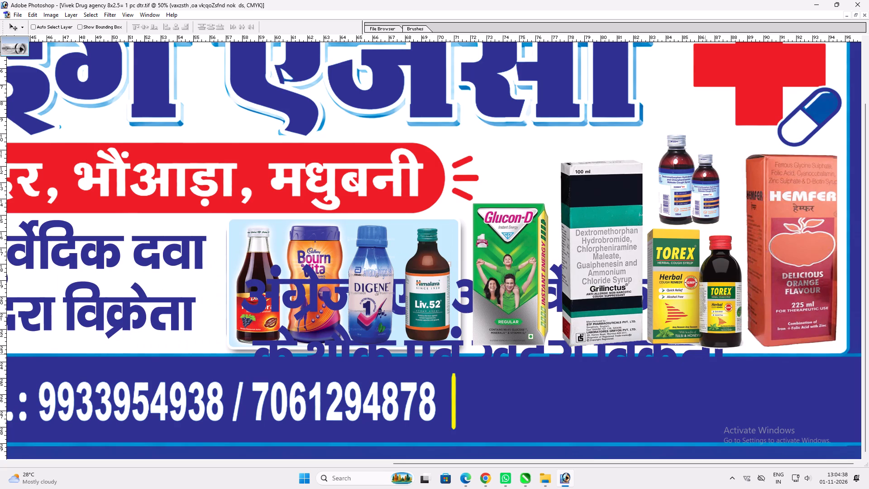
key(ctrl+shift+bracketright)
key(ctrl+shift+BackSpace)
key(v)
drag(641, 354, 732, 421)
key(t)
click(677, 433)
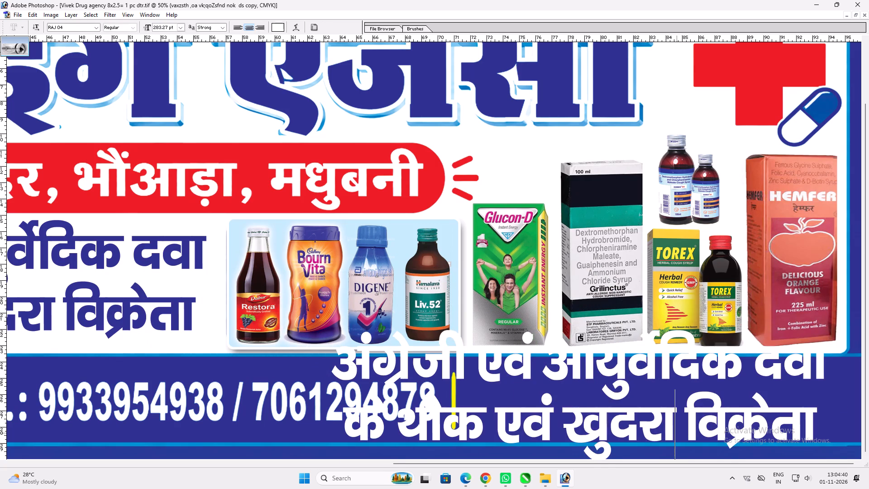
Set the copied text's font to Arial and replace its content with the business's GST number in all caps.
key(ctrl+a)
double_click(65, 31)
click(62, 29)
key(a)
key(Return)
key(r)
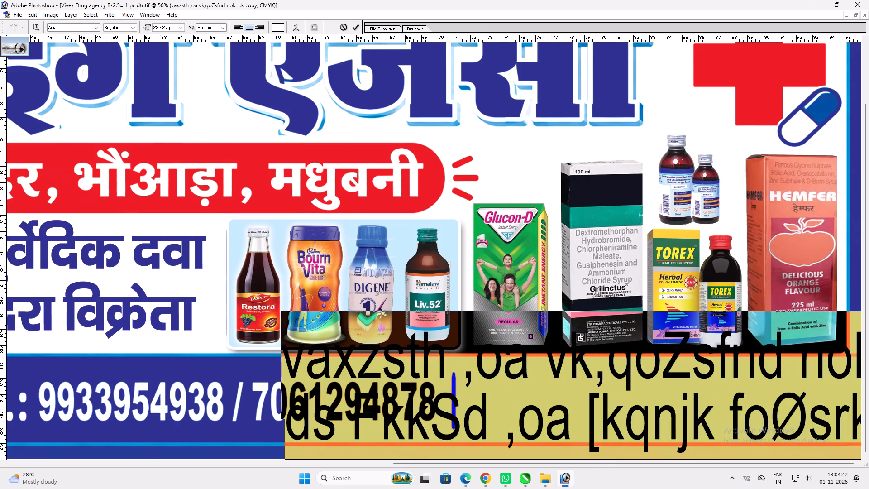
click(453, 367)
key(ctrl+a)
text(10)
drag(703, 410, 669, 436)
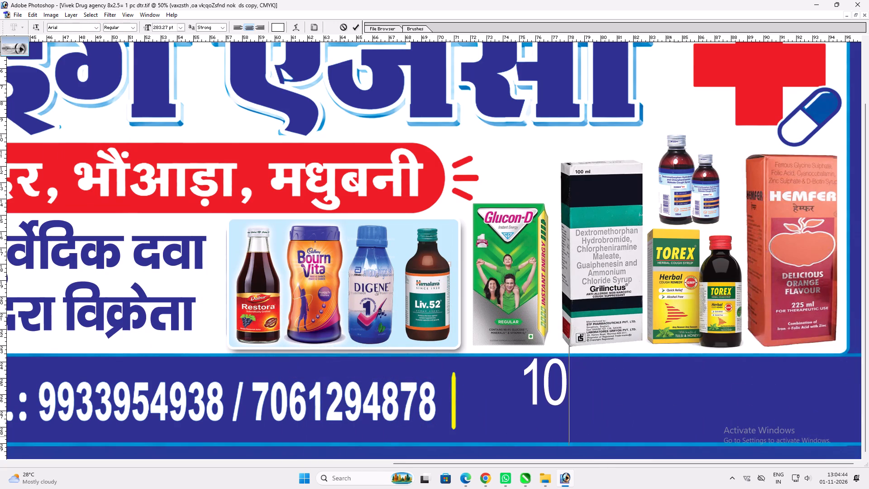
drag(669, 436, 653, 447)
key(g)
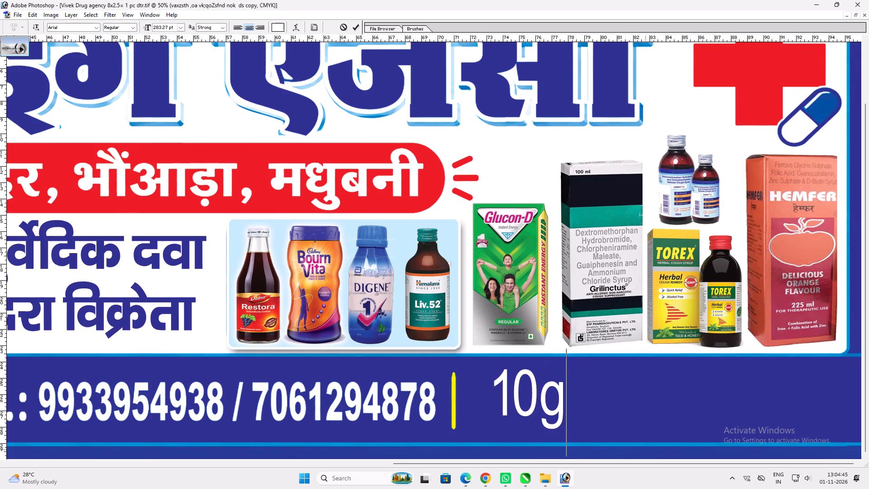
key(ctrl+a)
key(ctrl+shift+k)
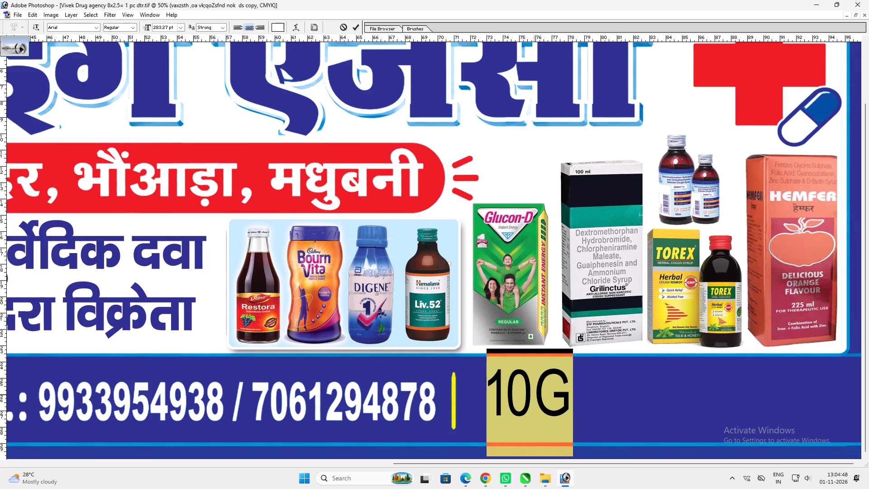
click(567, 393)
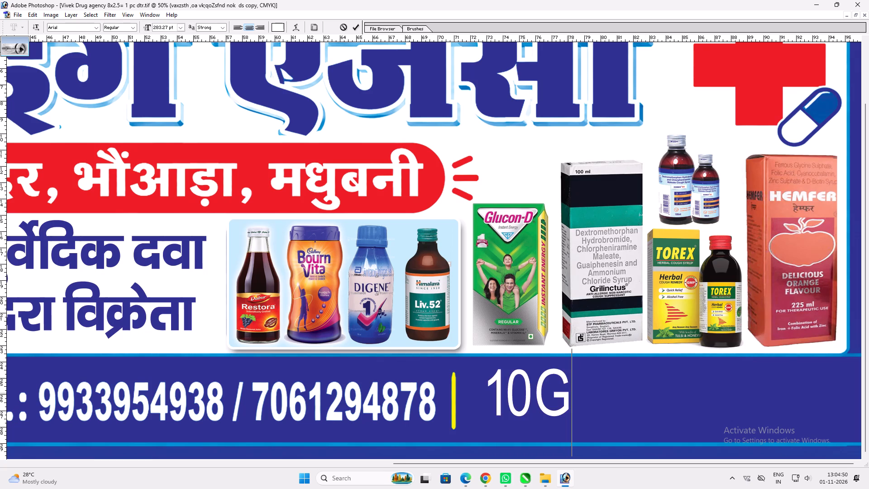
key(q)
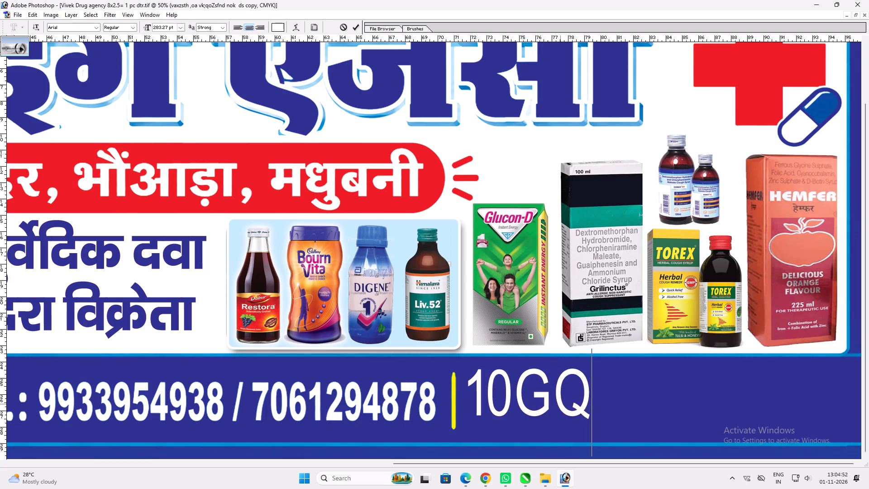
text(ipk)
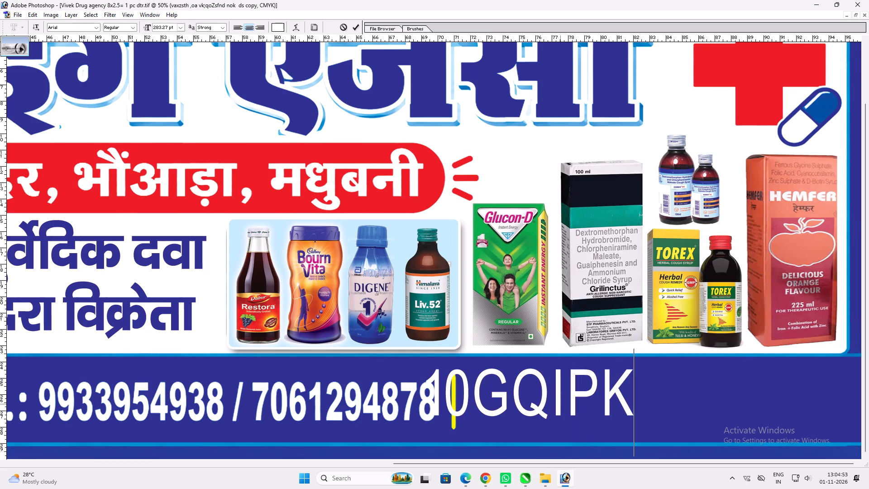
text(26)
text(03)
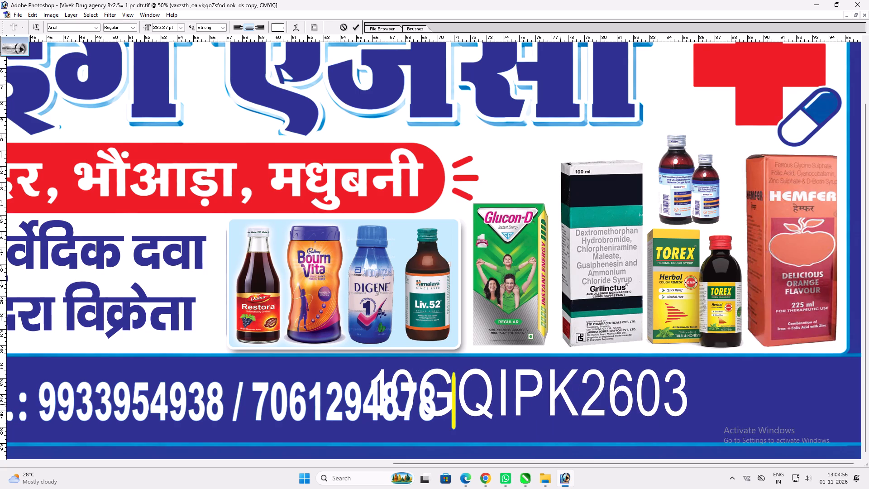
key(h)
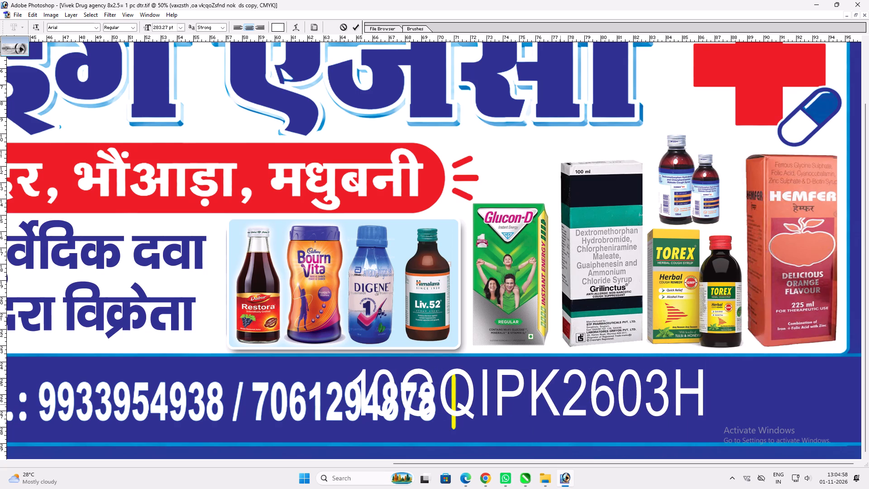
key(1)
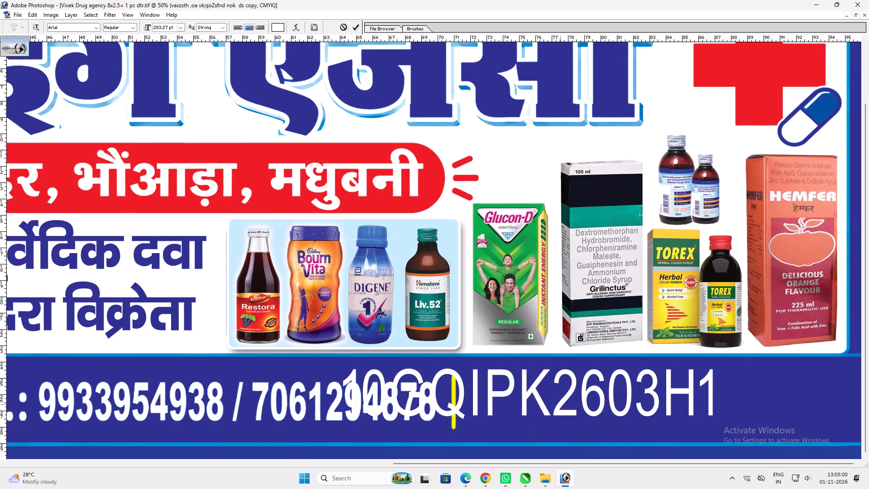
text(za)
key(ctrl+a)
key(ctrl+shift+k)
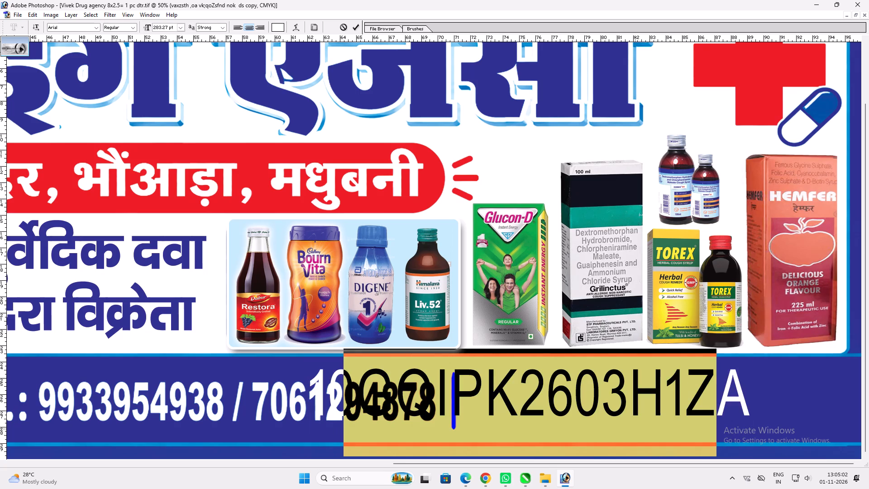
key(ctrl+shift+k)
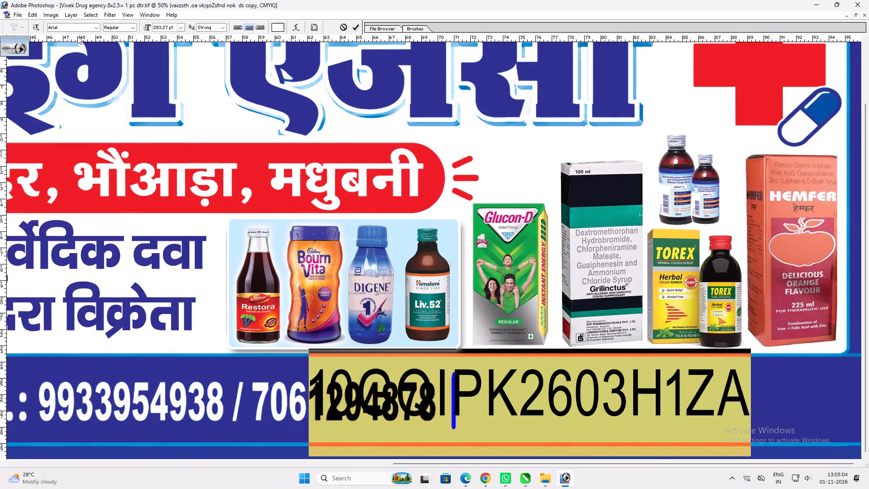
Set the GST number's font style to Black and shift it along the footer towards the banner's right edge.
click(130, 27)
click(116, 79)
key(Return)
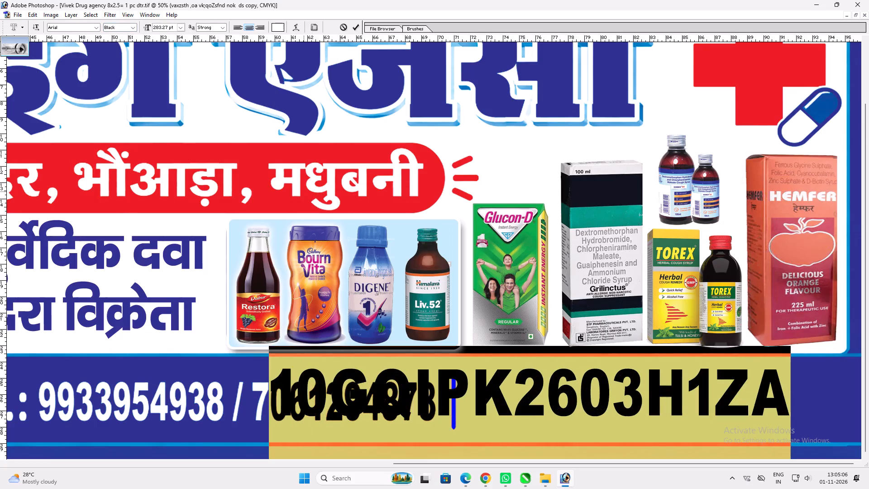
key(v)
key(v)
drag(682, 404, 842, 412)
Insert the label "GSTIN:-" followed by a space in front of the GST number.
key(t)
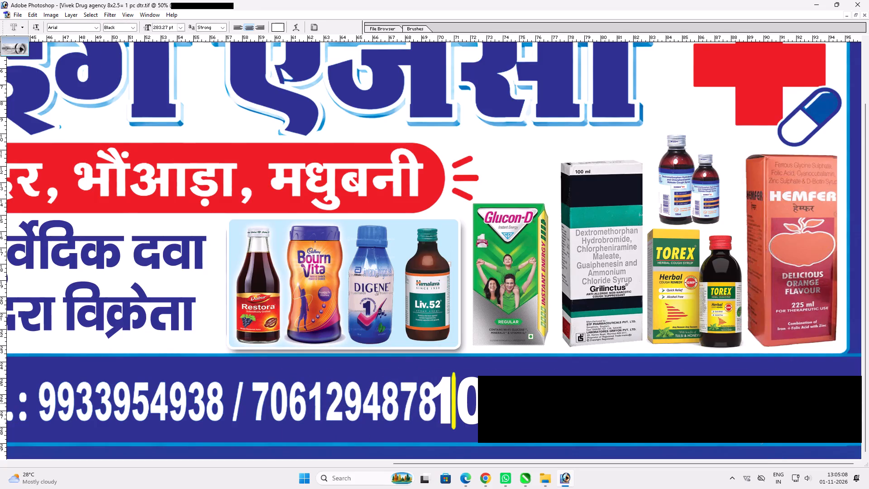
click(443, 400)
click(433, 395)
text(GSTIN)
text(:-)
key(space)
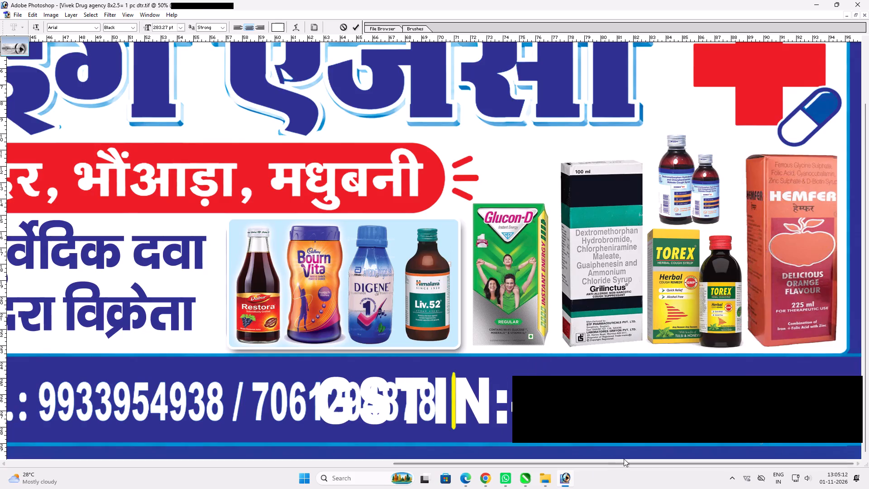
Colour only the "GSTIN:-" label yellow, with the yellow value at 100, leaving the number white.
drag(654, 433, 701, 439)
click(516, 422)
drag(524, 417, 0, 196)
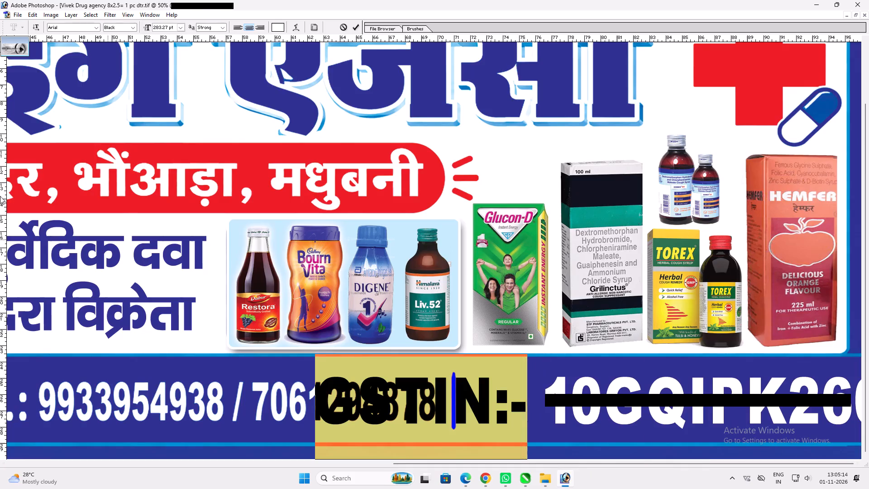
drag(0, 196, 70, 225)
click(275, 30)
key(Tab)
key(Tab)
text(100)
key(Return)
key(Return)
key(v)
Scale down and narrow the GSTIN line so it fits between the yellow divider and the banner's right edge.
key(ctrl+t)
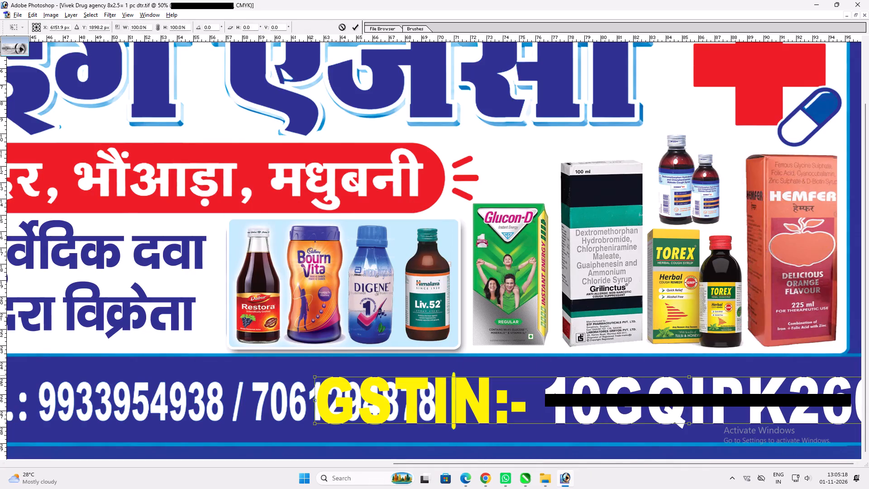
alt+shift+drag(314, 377, 450, 390)
key(Return)
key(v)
key(ctrl+t)
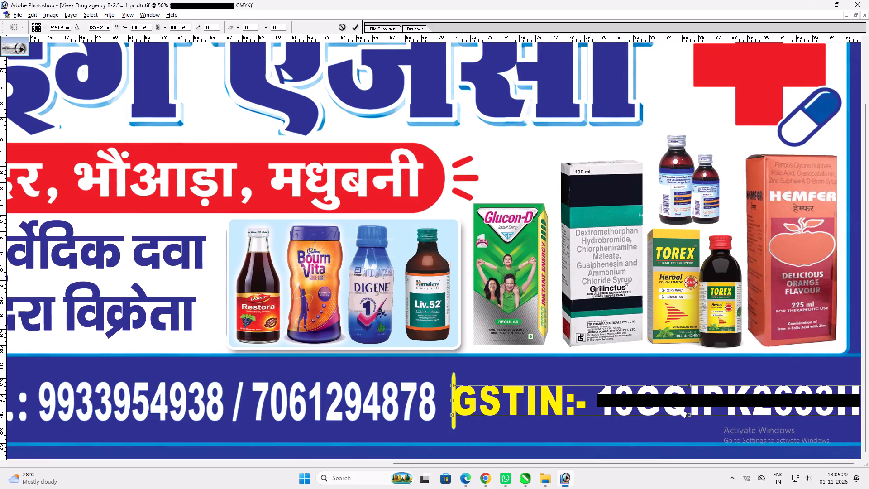
alt+shift+drag(455, 399, 482, 403)
key(Return)
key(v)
key(Return)
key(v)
drag(587, 415, 558, 415)
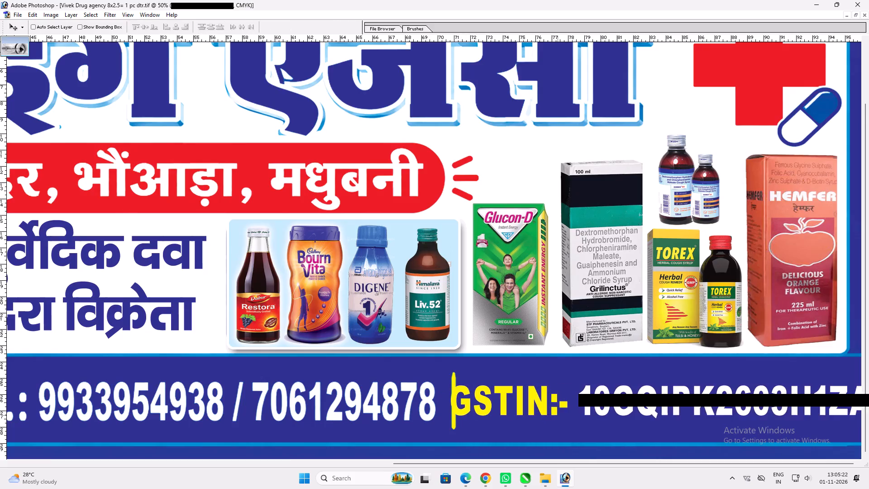
drag(558, 415, 531, 415)
key(ctrl+t)
shift+drag(420, 403, 465, 400)
key(shift+Return)
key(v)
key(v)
click(512, 413)
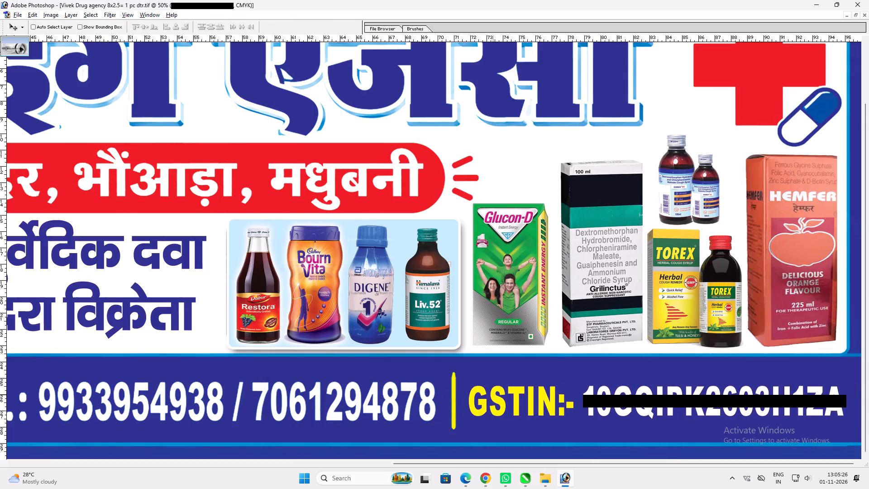
Apply a drop shadow with increased opacity and an adjusted size to the GSTIN line, and save the banner.
key(alt+l)
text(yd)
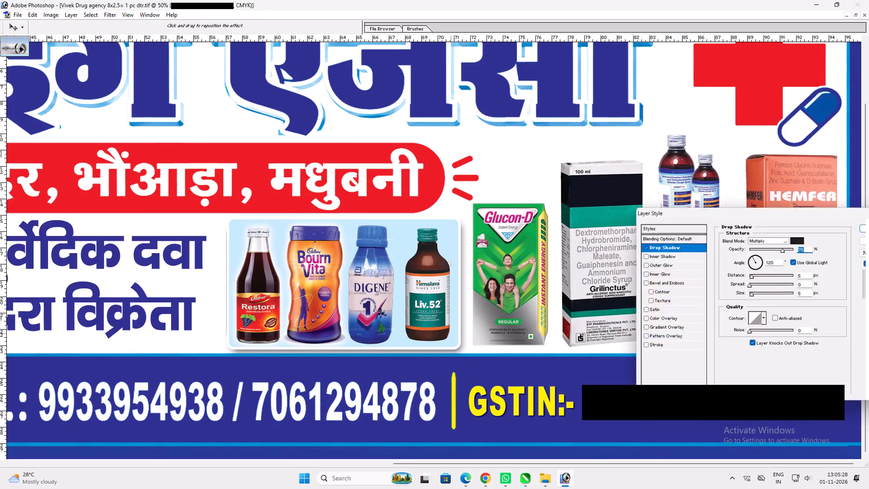
drag(705, 211, 359, 128)
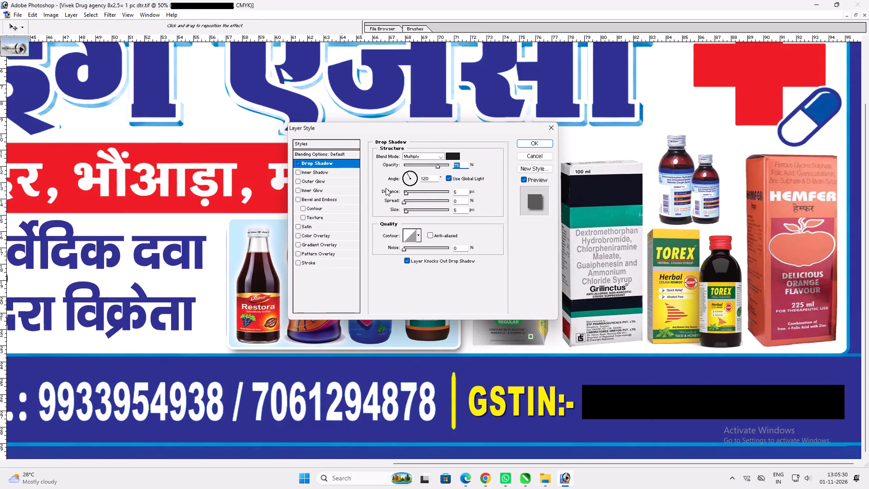
drag(445, 163, 472, 163)
drag(439, 164, 450, 163)
click(409, 208)
key(Return)
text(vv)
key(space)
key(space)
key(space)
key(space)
right_drag(463, 371, 464, 371)
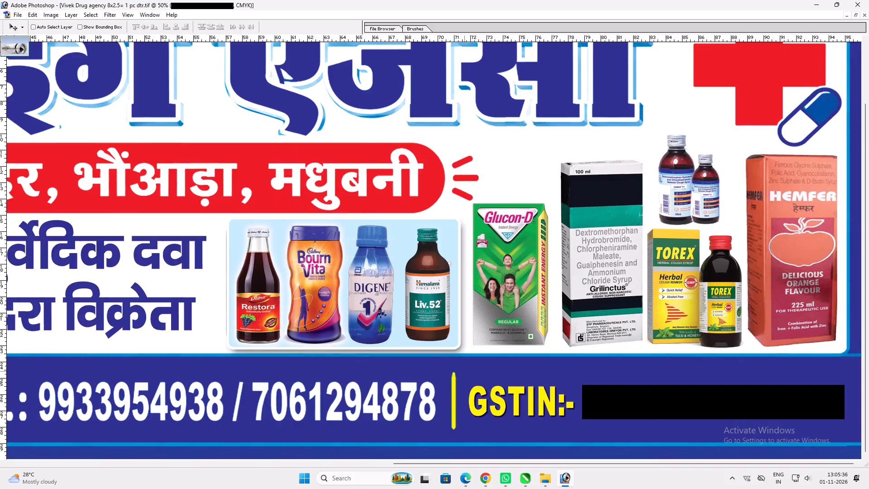
right_drag(464, 371, 477, 377)
click(489, 383)
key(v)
key(ctrl+s)
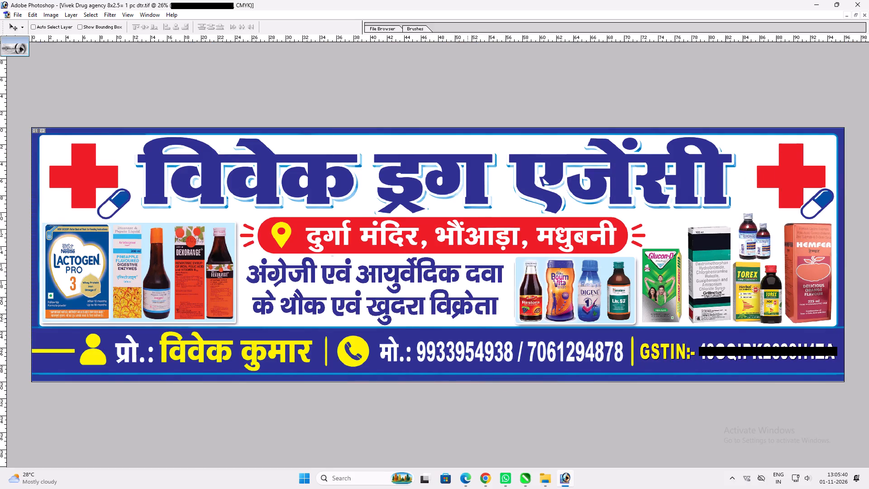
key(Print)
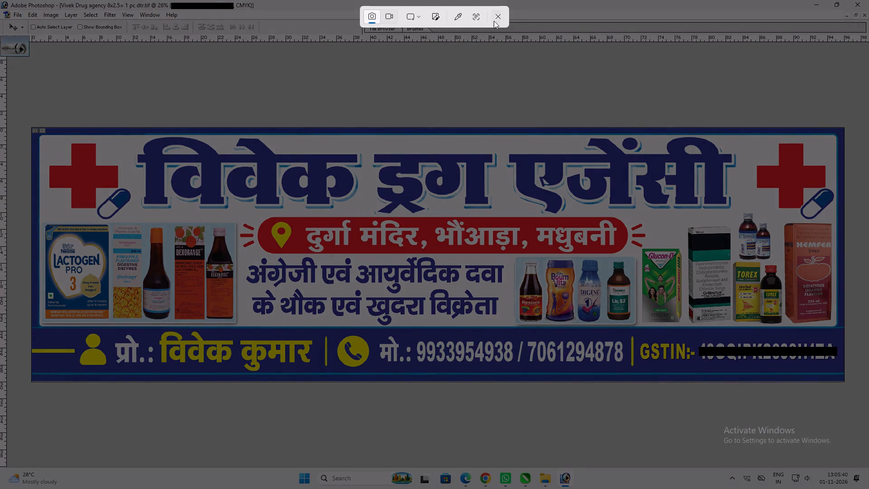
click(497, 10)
Stretch the GSTIN line upwards so it is taller beside the phone numbers, and save the banner.
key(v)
ctrl+click(723, 351)
key(ctrl+t)
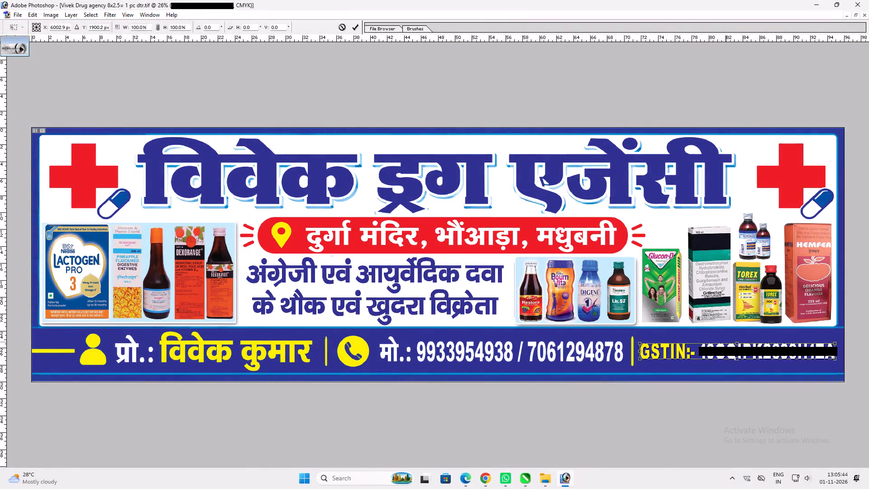
shift+drag(726, 339, 734, 331)
key(shift+Return)
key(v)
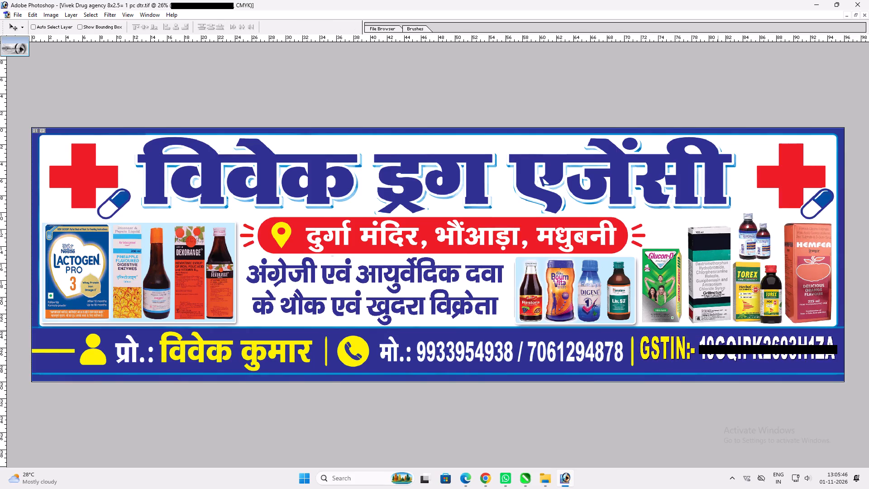
click(716, 332)
key(ctrl+s)
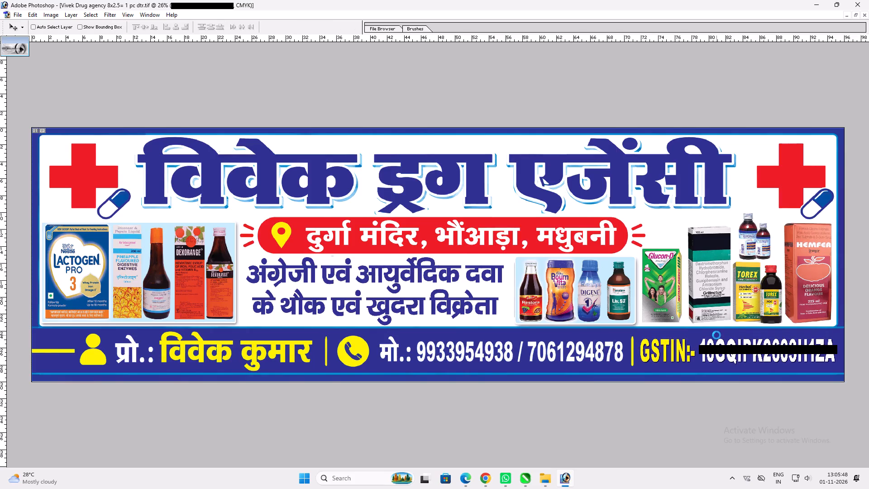
Capture a screenshot of the whole Vivek Drug agency banner to the clipboard.
key(Print)
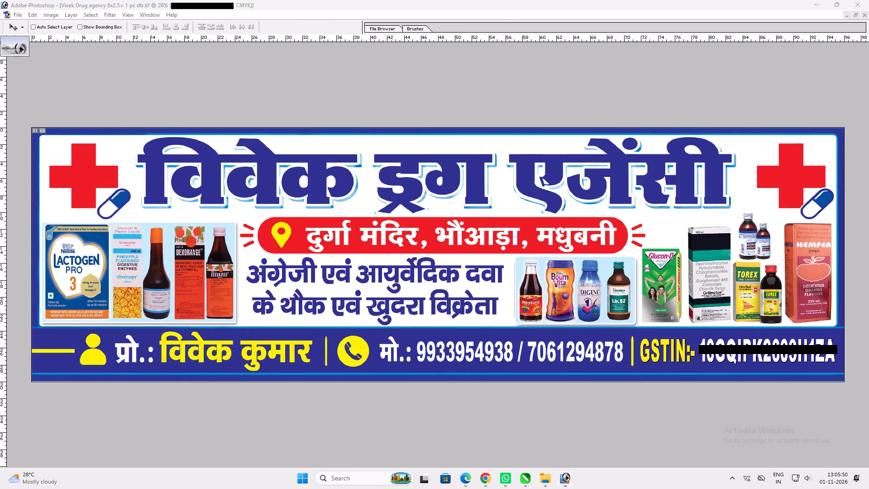
drag(26, 125, 846, 384)
Set the banner's document size to 89 inches wide by 28 inches high, without constraining proportions.
key(alt+i)
key(alt+i)
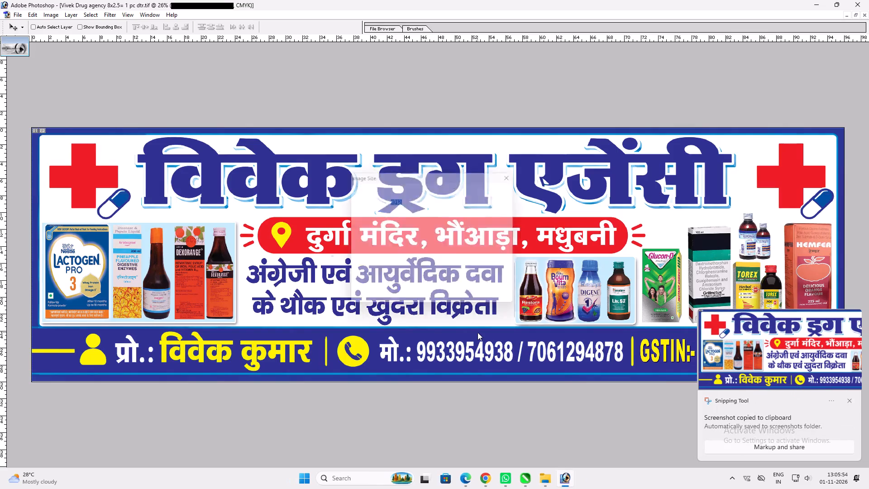
key(Tab)
key(Tab)
key(Tab)
key(Tab)
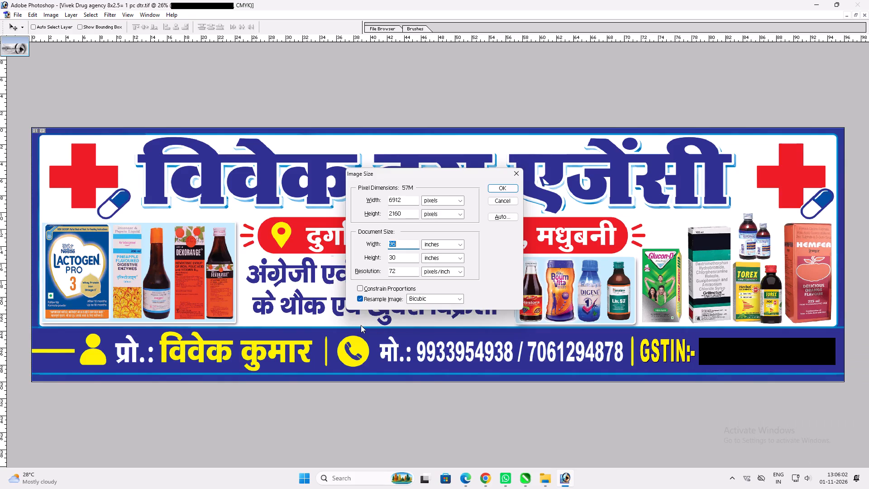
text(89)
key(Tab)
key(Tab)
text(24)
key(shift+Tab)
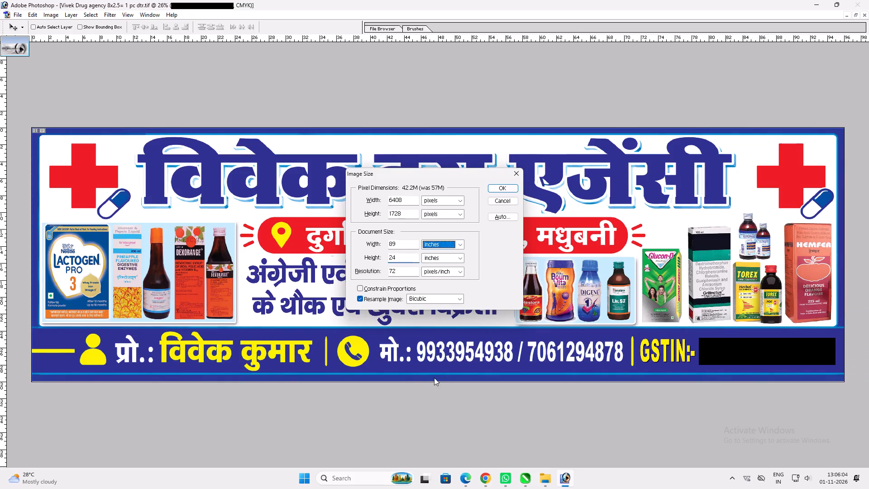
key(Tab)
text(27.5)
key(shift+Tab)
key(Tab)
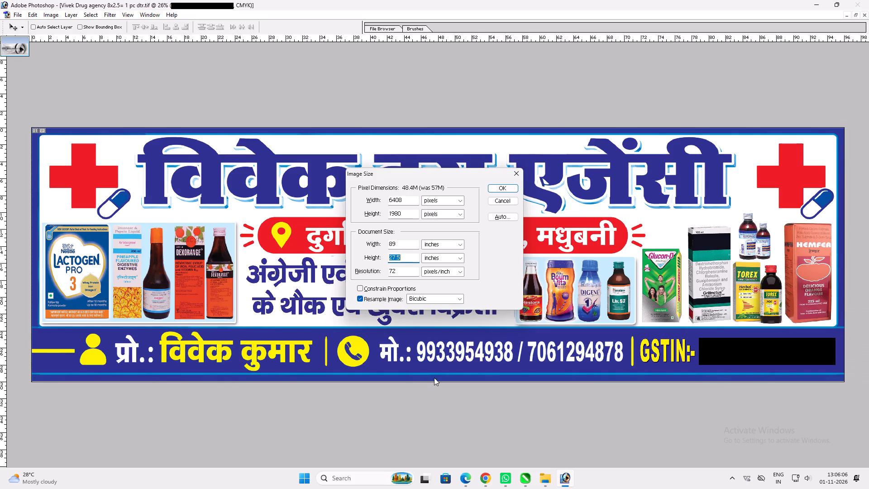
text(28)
Apply the new document size to the Vivek Drug agency banner and save the file.
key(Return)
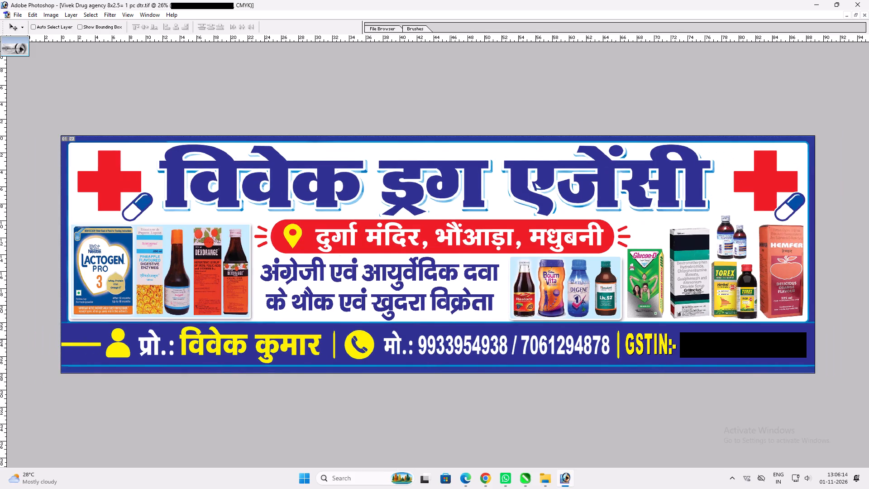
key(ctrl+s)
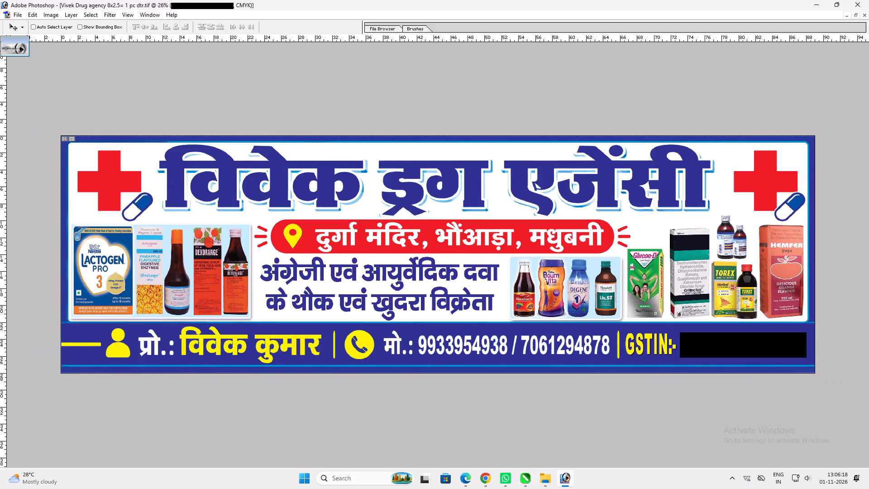
Capture a screenshot of the whole resized Vivek Drug agency banner to the clipboard.
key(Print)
drag(60, 134, 86, 151)
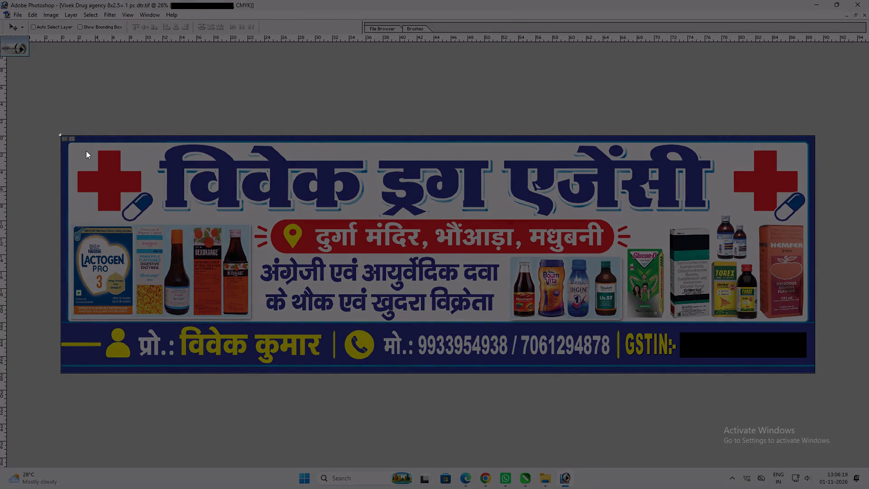
drag(86, 151, 815, 376)
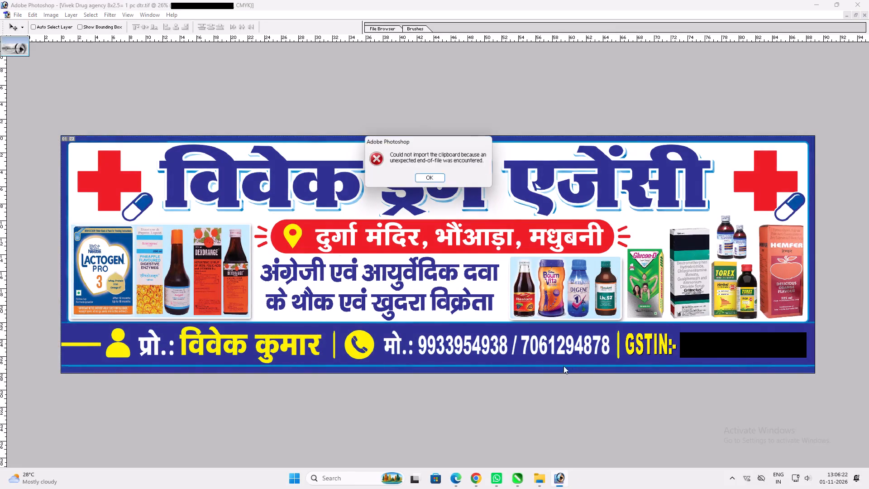
key(Return)
click(850, 398)
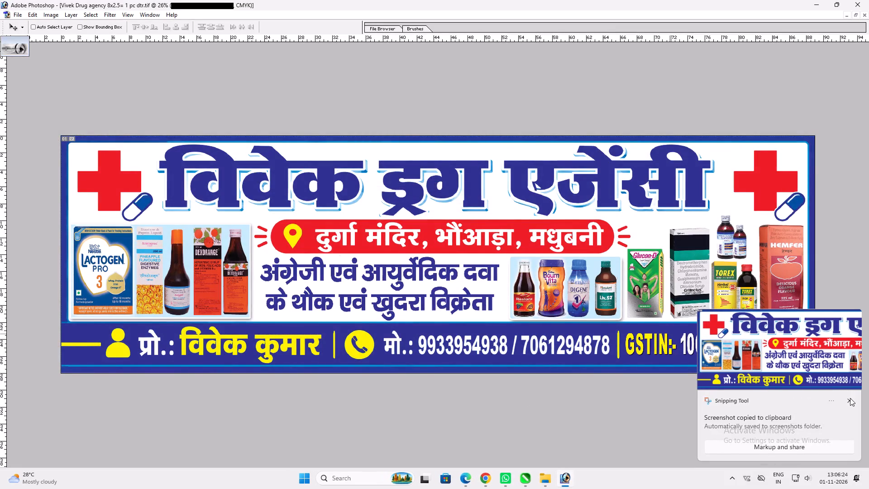